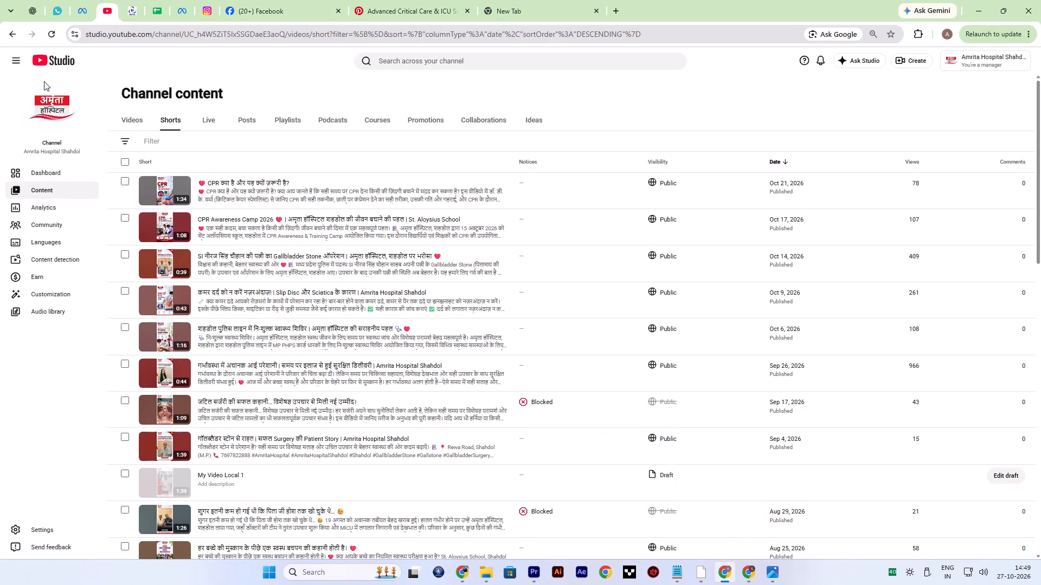
Switch to Instagram, close the open carousel post, refresh the Amrita Hospital profile and examine its recent knee-pain relief post.
click(90, 0)
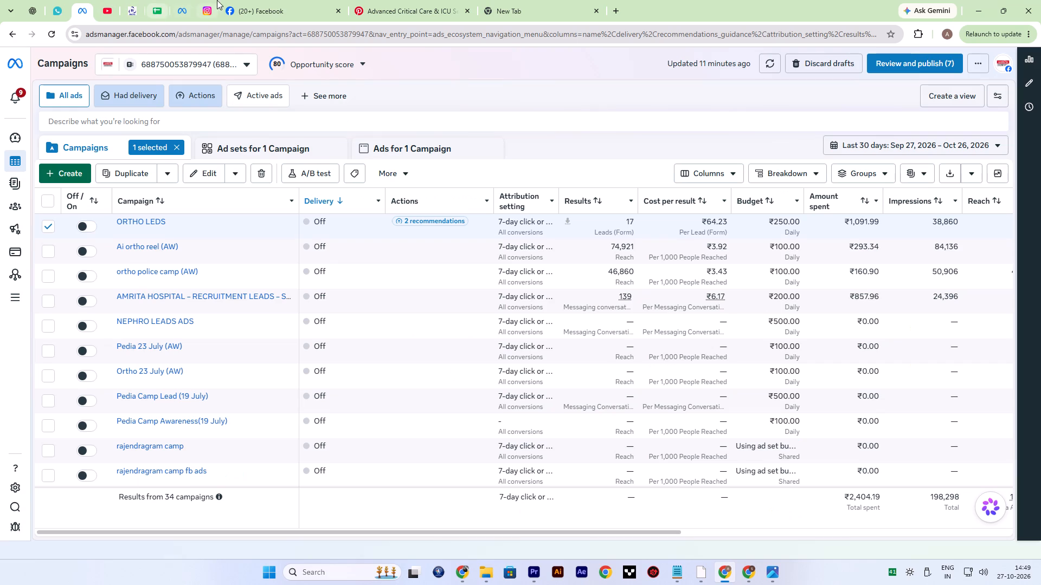
click(204, 3)
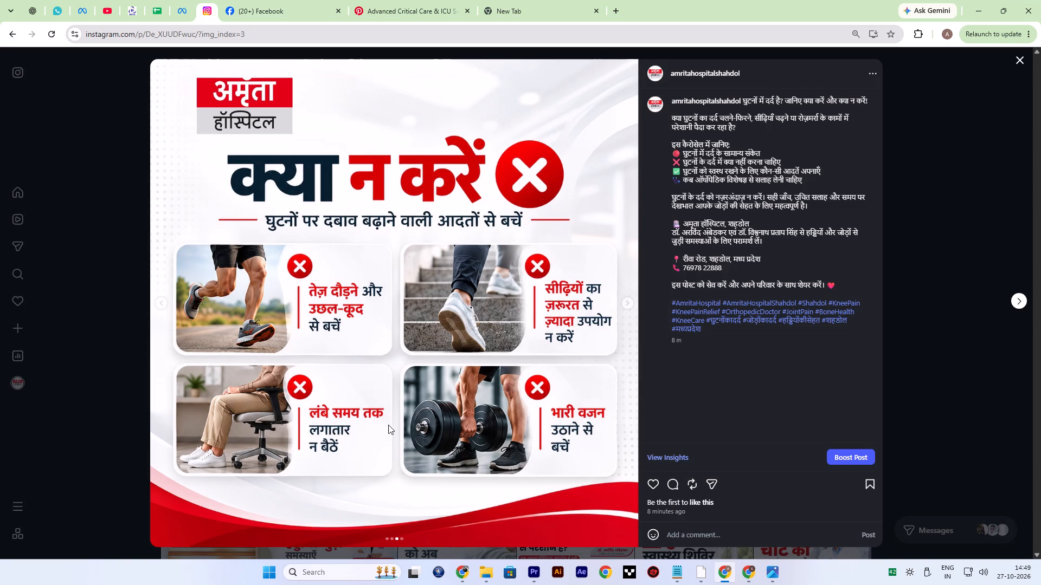
click(80, 223)
click(53, 36)
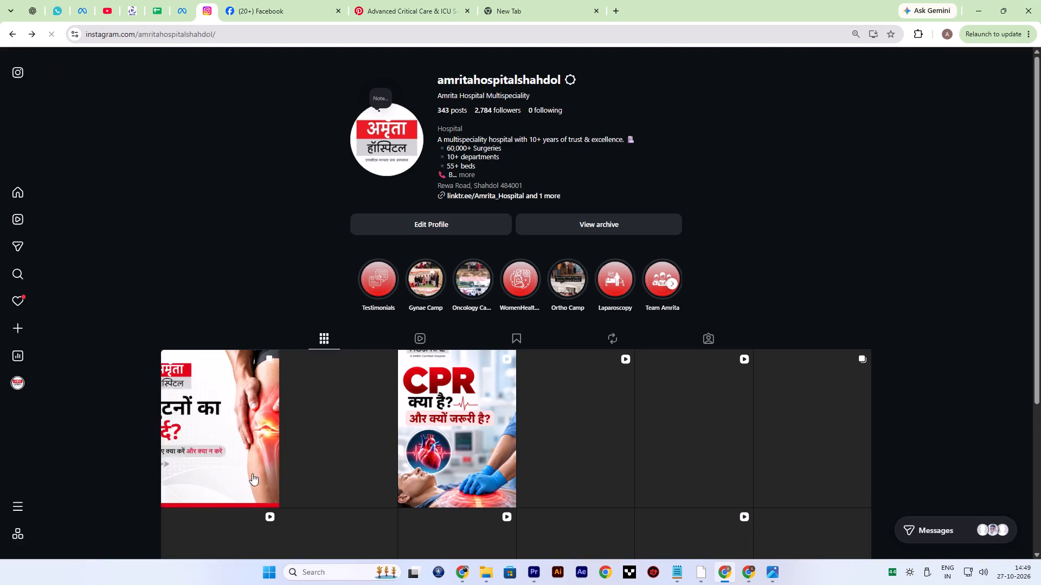
scroll(253, 428, down, 4)
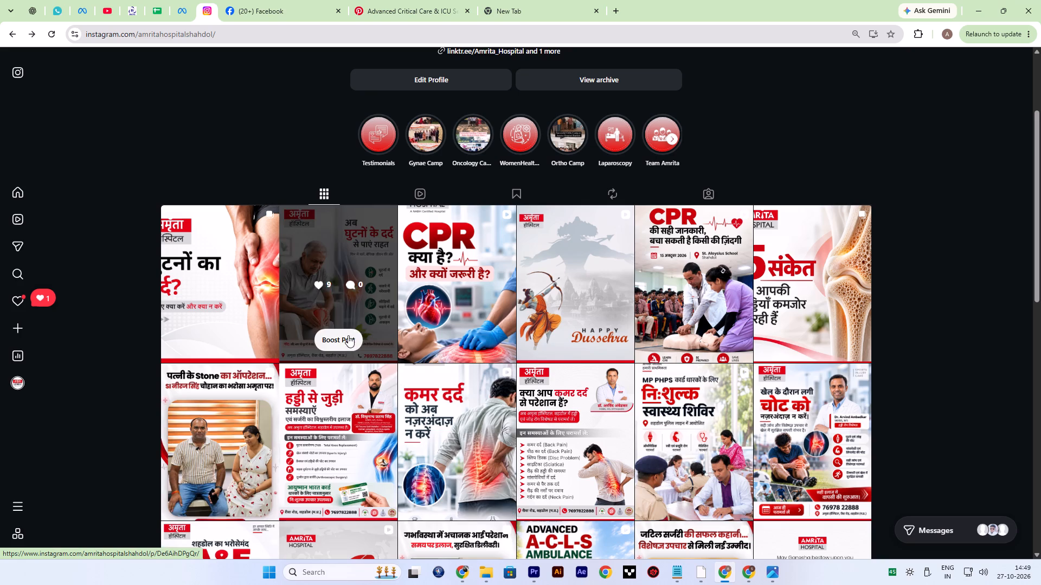
click(363, 313)
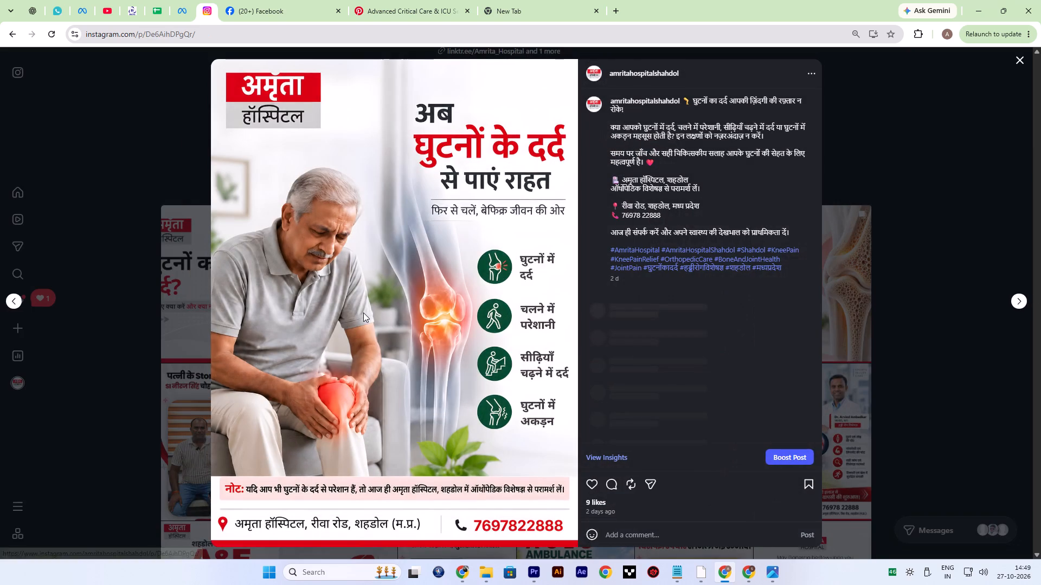
click(165, 204)
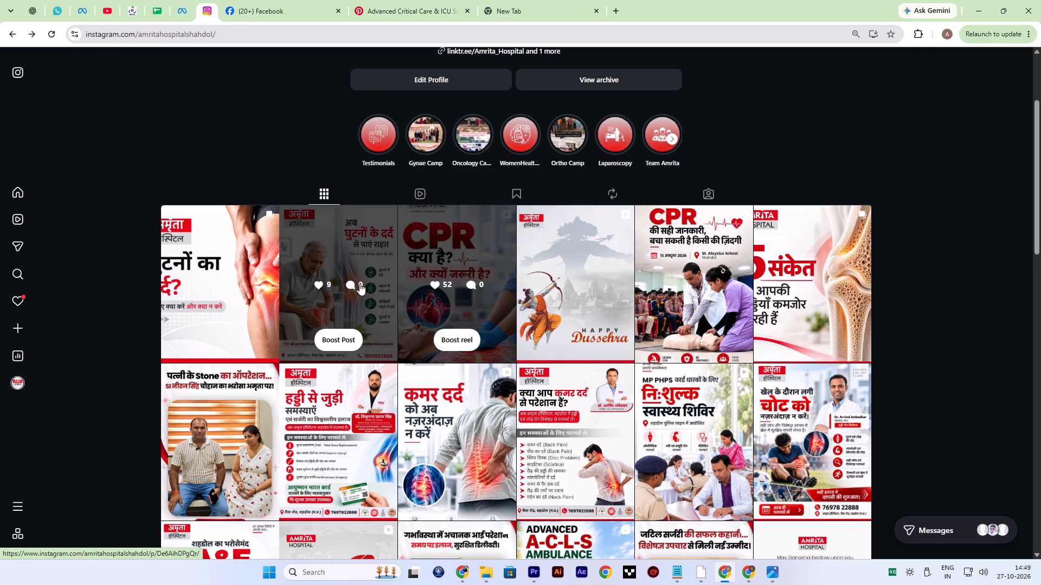
click(182, 69)
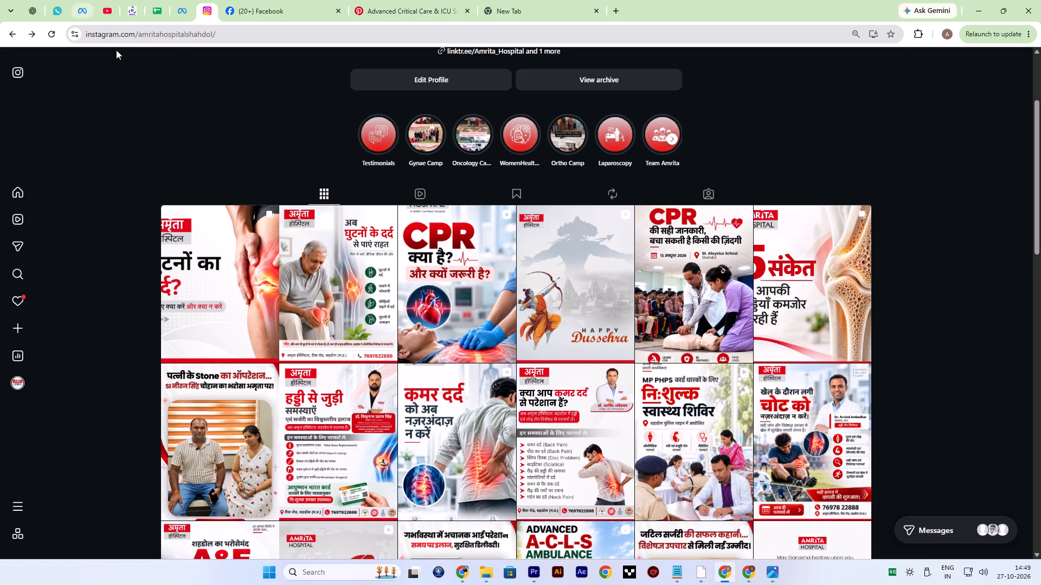
In Meta Ads Manager, start creating a new campaign with the Awareness objective.
click(86, 0)
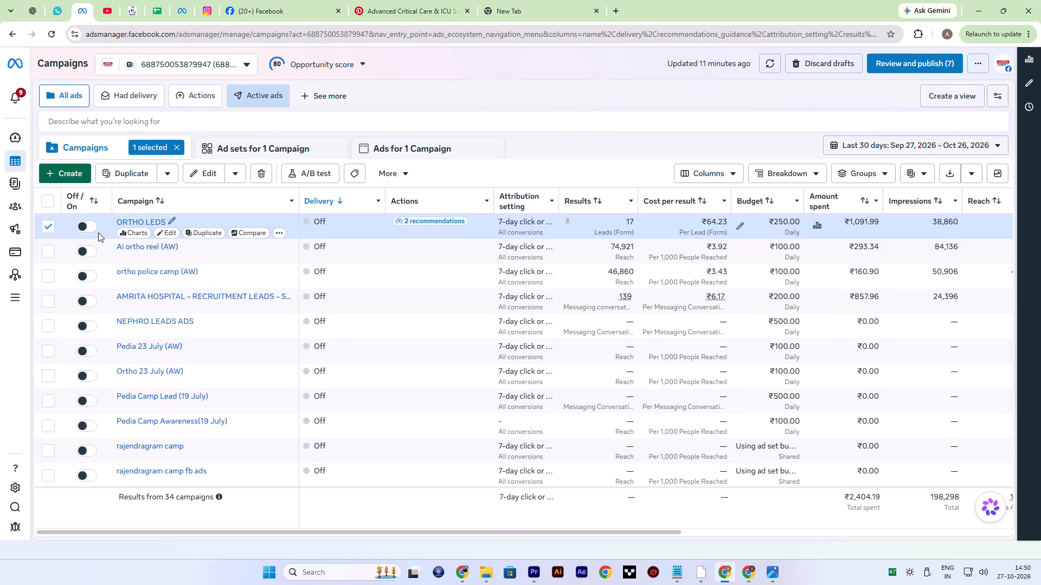
click(64, 172)
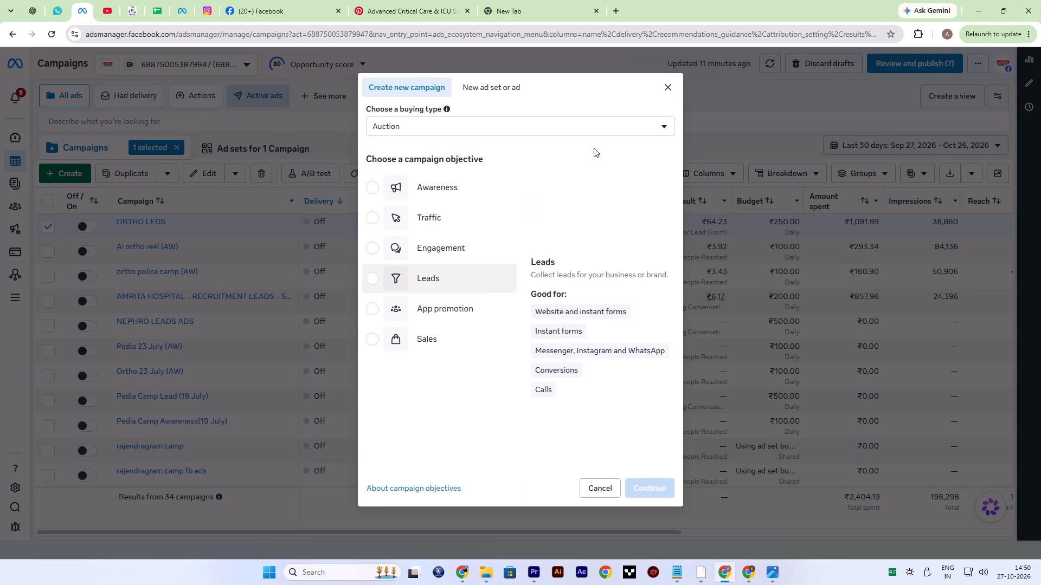
click(370, 185)
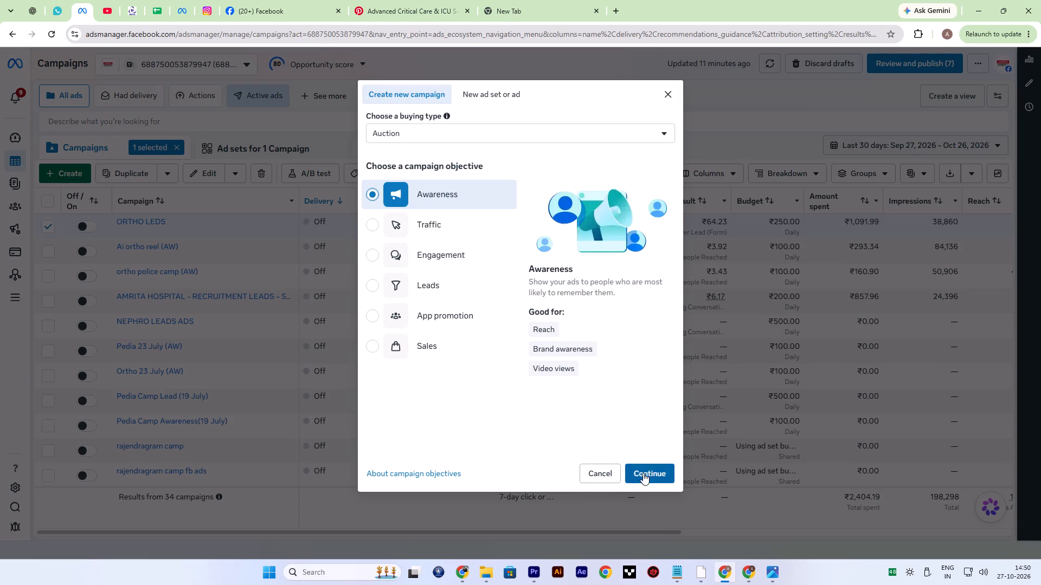
Create a new Auction campaign with the Awareness objective and dismiss the browser extension notice.
click(643, 473)
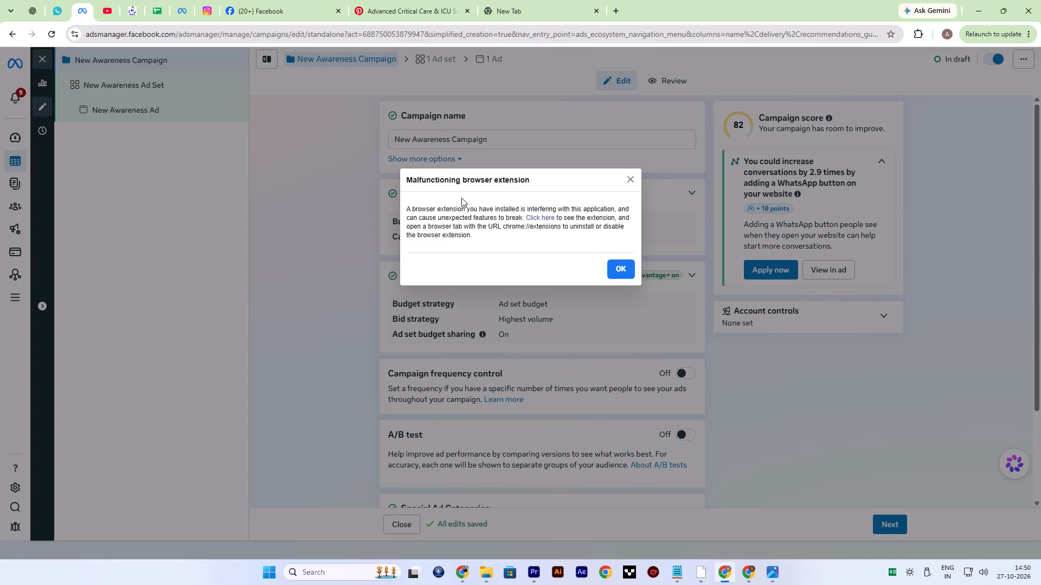
click(618, 274)
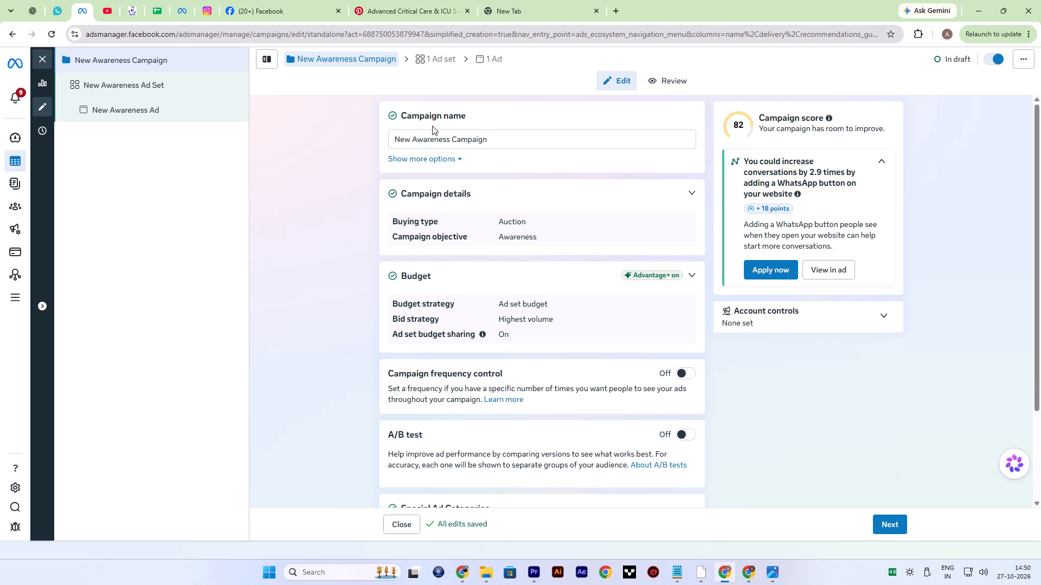
Open the new awareness campaign's name for editing with its whole text selected.
ctrl+click(504, 134)
key(ctrl+a)
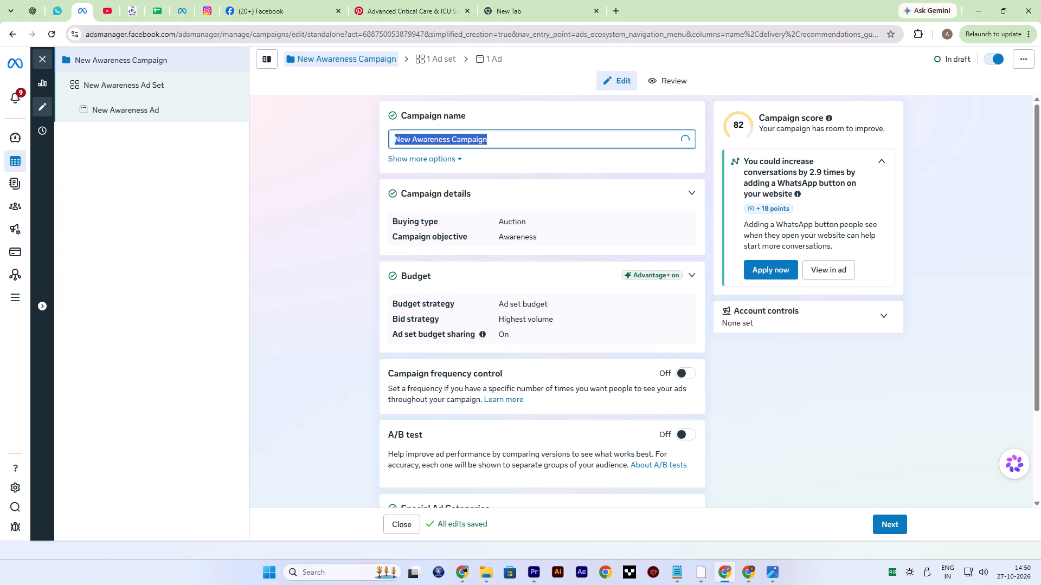
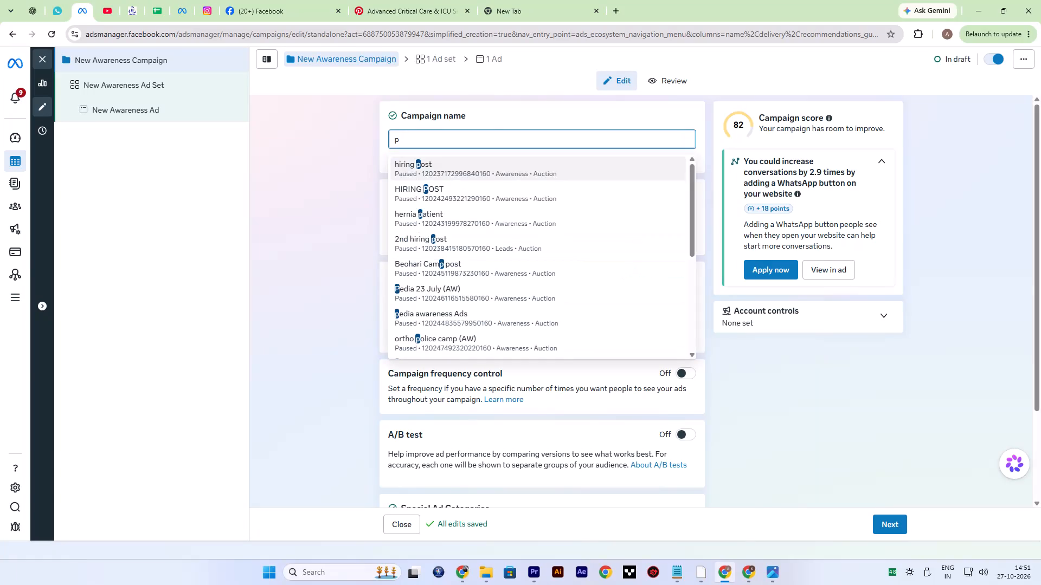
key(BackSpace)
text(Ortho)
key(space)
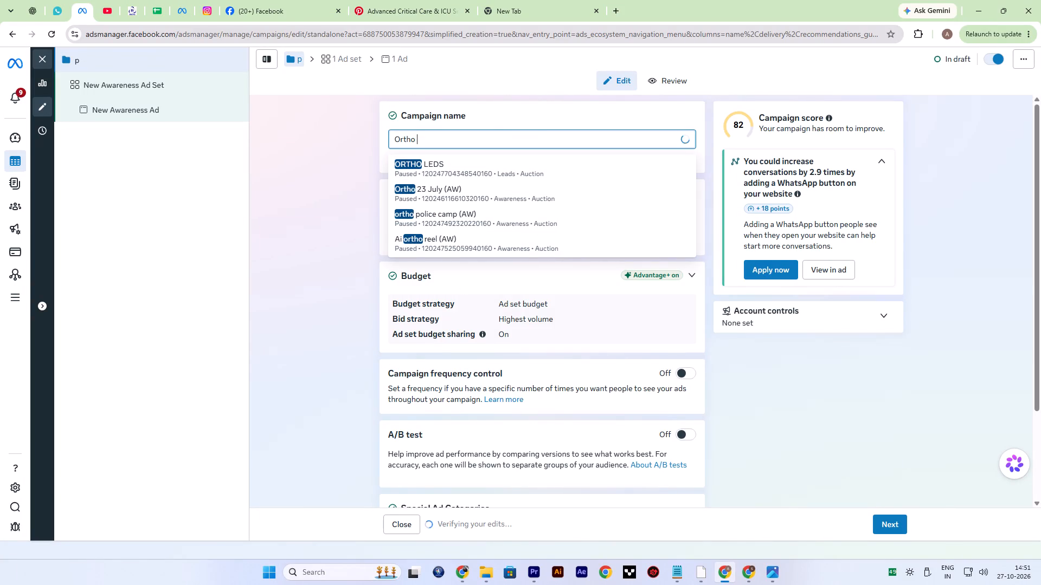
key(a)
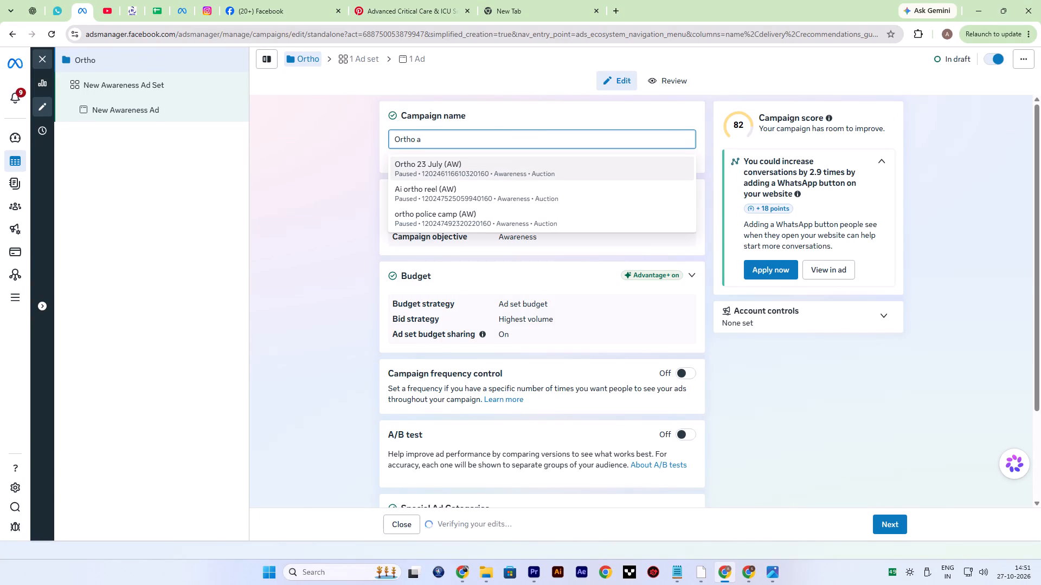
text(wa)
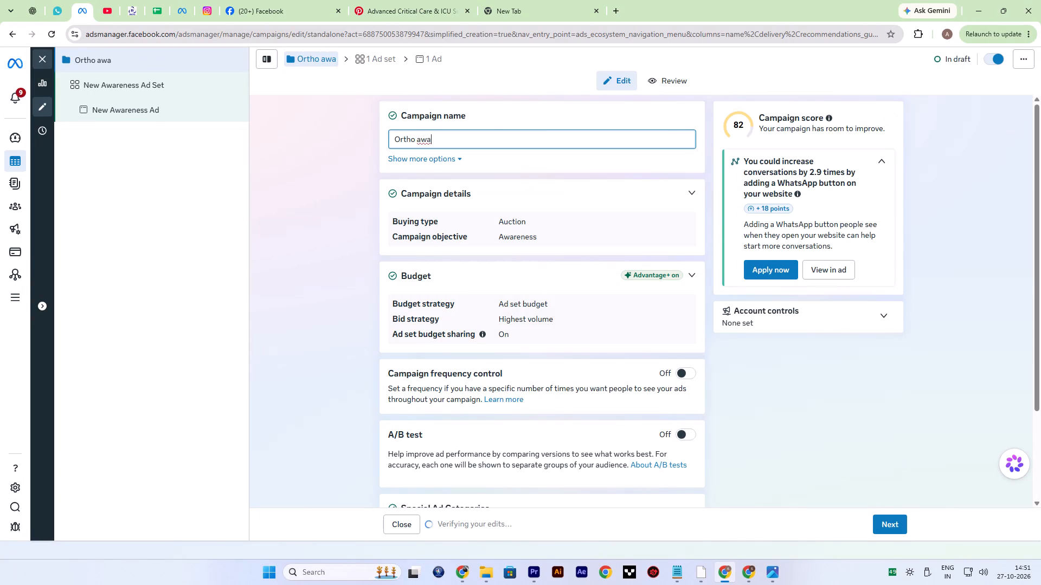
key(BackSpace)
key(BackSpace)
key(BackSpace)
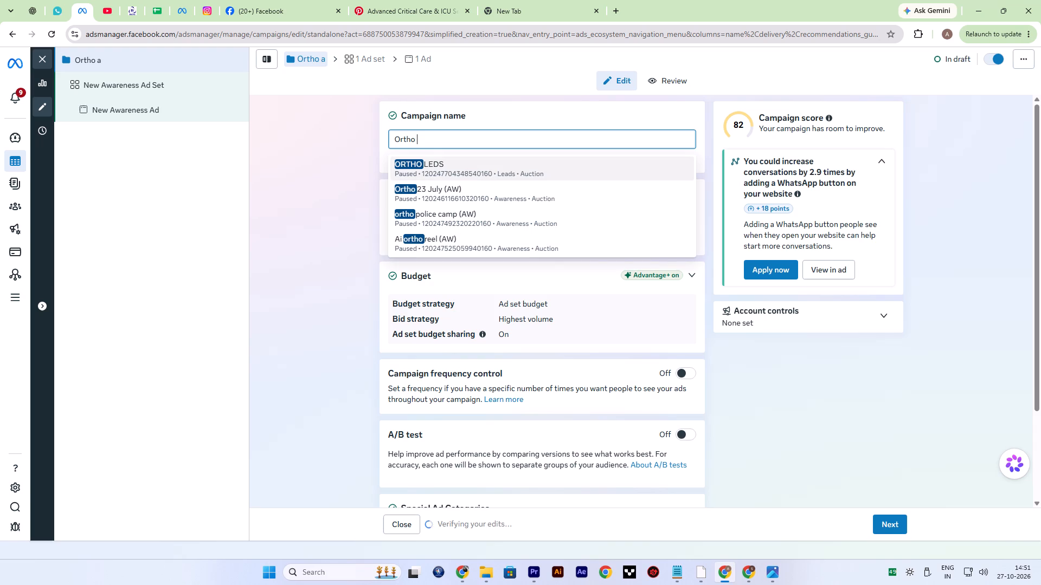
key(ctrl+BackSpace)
Name the new campaign "Orto Awareness".
text(aw)
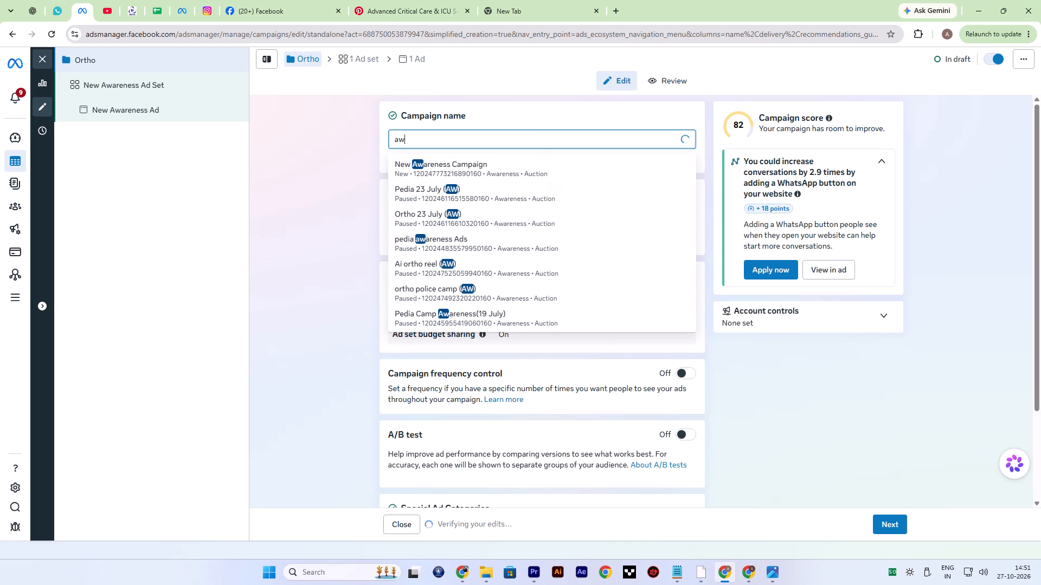
text(are)
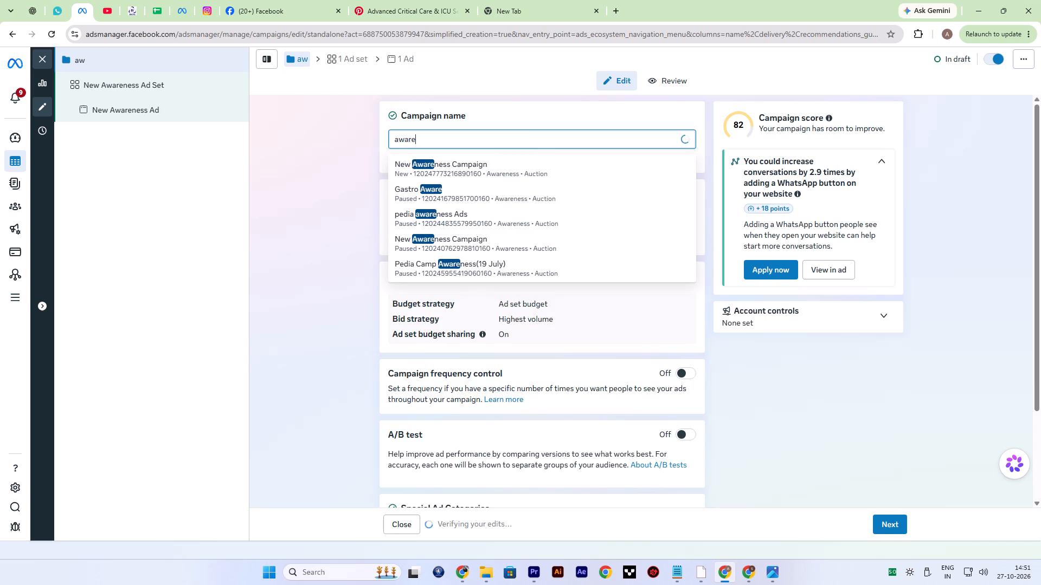
key(ctrl+Left)
key(ctrl+Right)
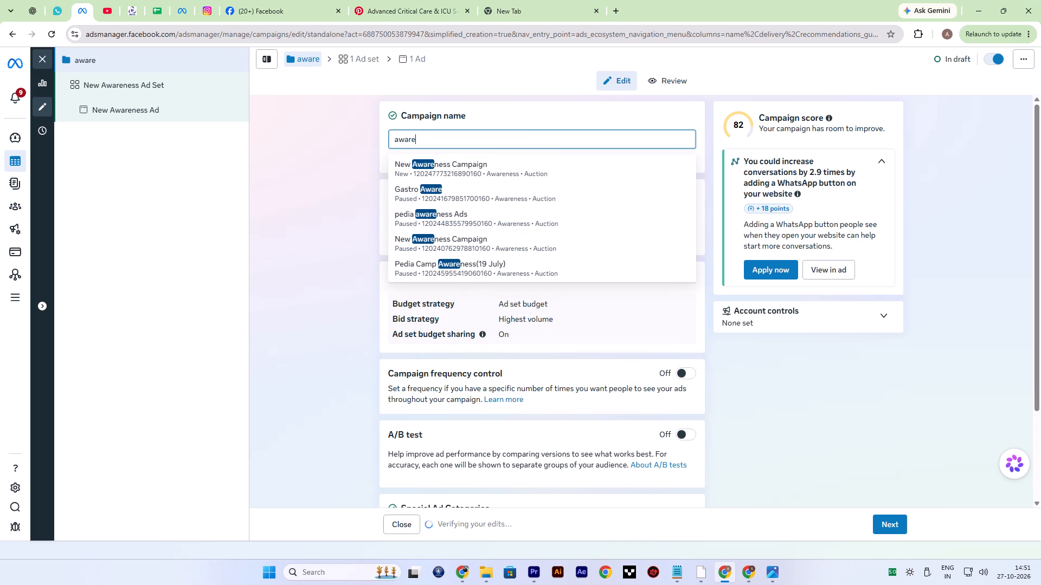
text(bess)
key(BackSpace)
key(BackSpace)
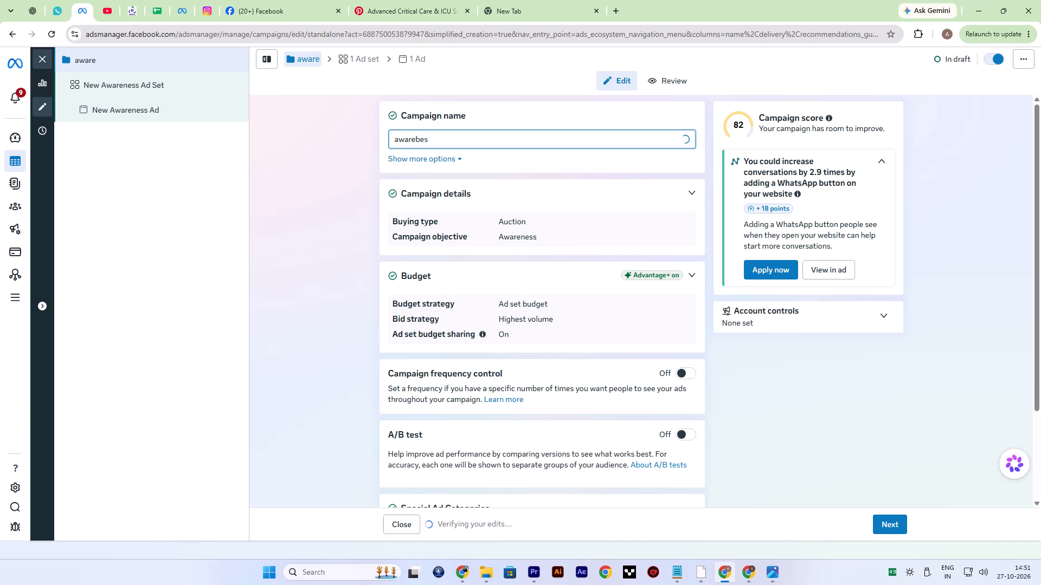
key(BackSpace)
key(BackSpace)
text(ness)
key(ctrl+Left)
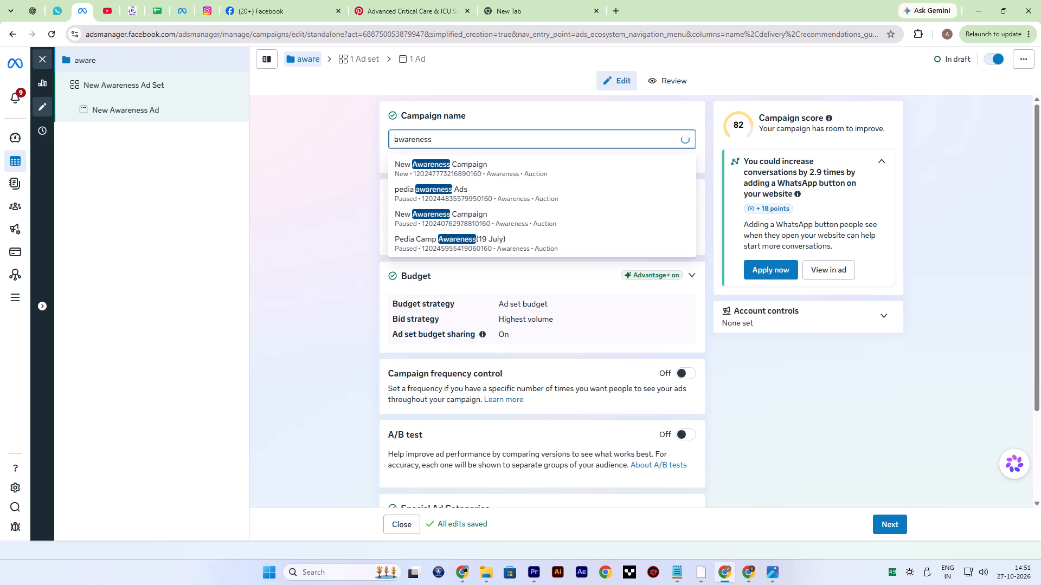
key(Right)
key(BackSpace)
key(shift+a)
key(ctrl+Left)
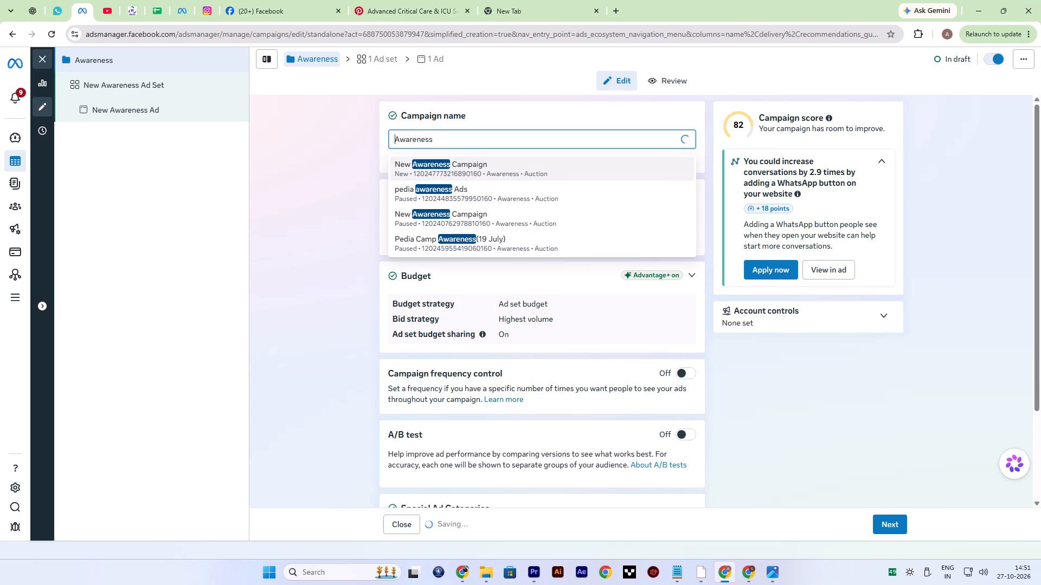
key(shift+o)
text(tho)
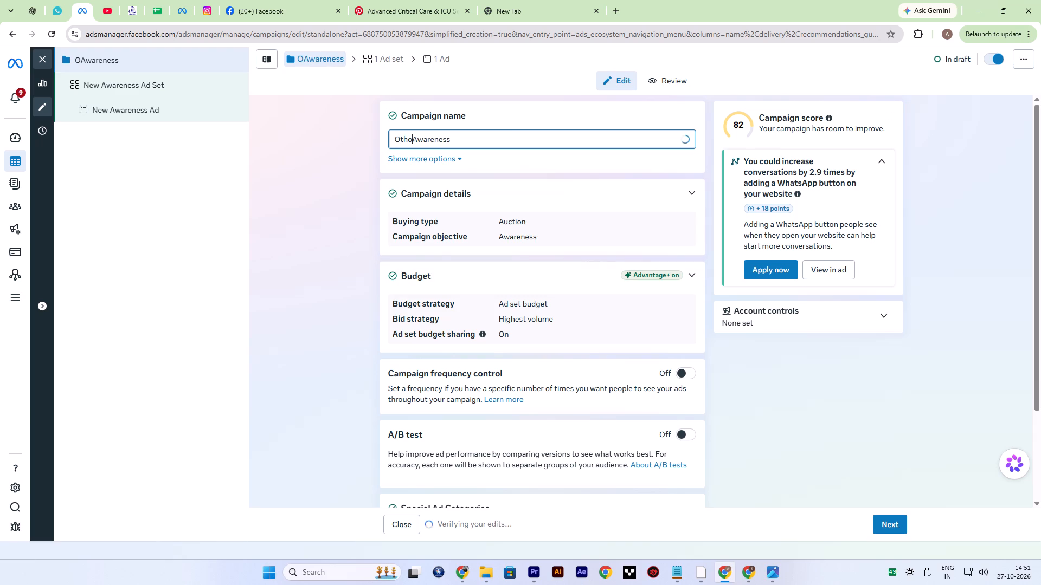
key(BackSpace)
key(BackSpace)
key(BackSpace)
text(rto)
key(space)
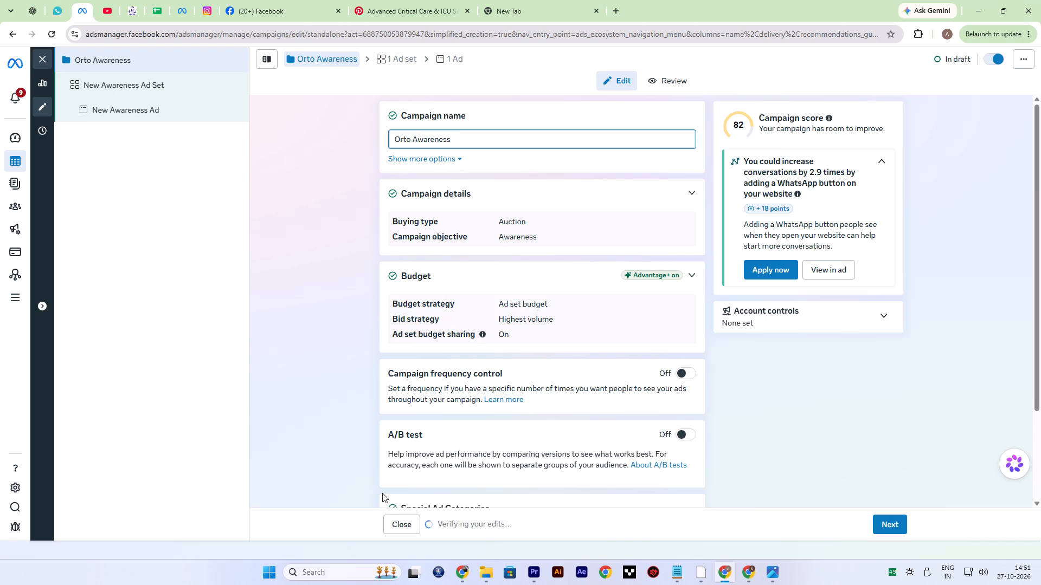
Append the date "(27 Oct)" to the end of the campaign name.
click(481, 134)
key(space)
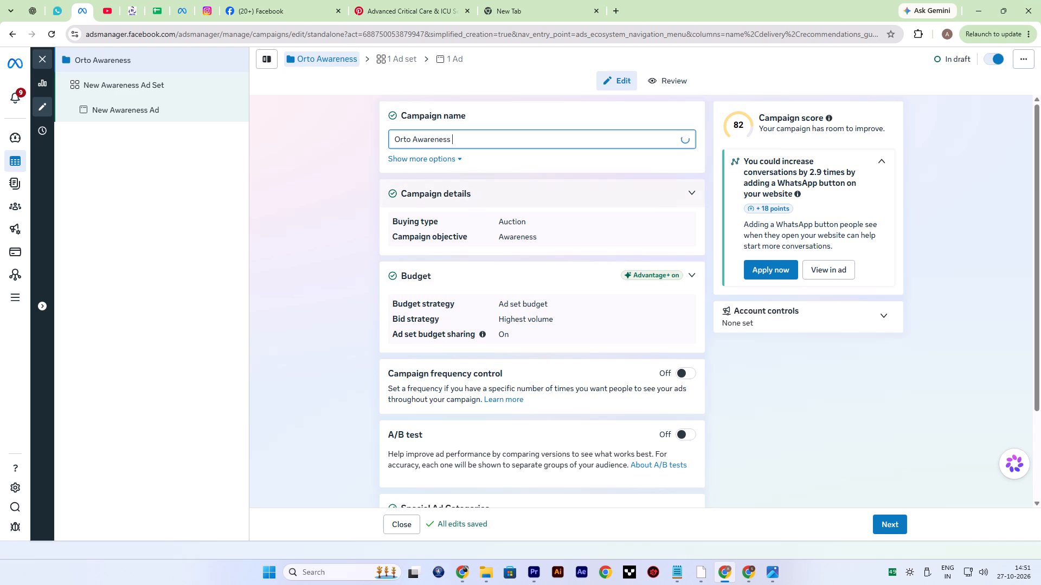
text(20)
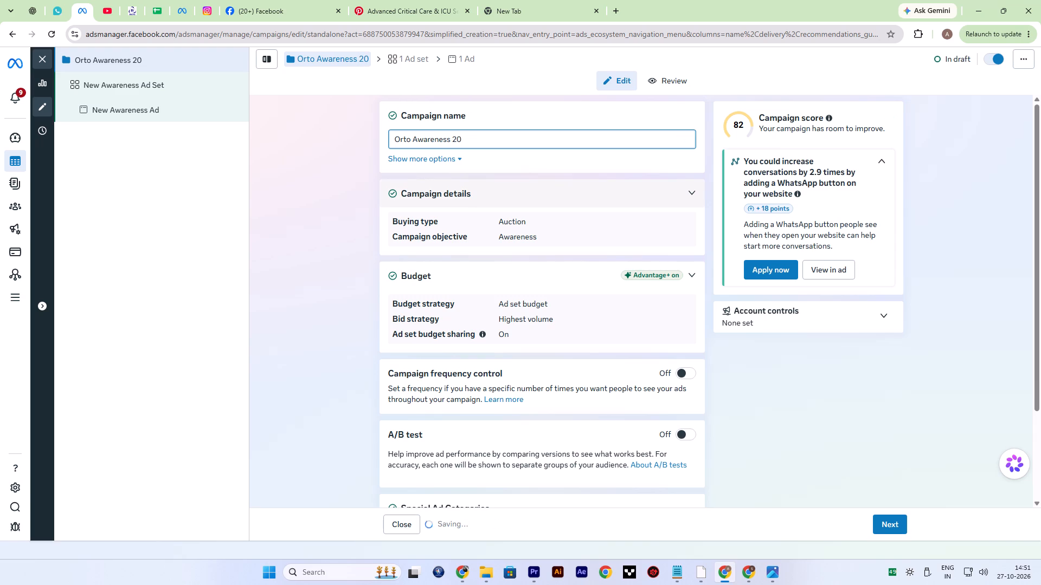
key(BackSpace)
key(7)
key(ctrl+Left)
key(9)
key(BackSpace)
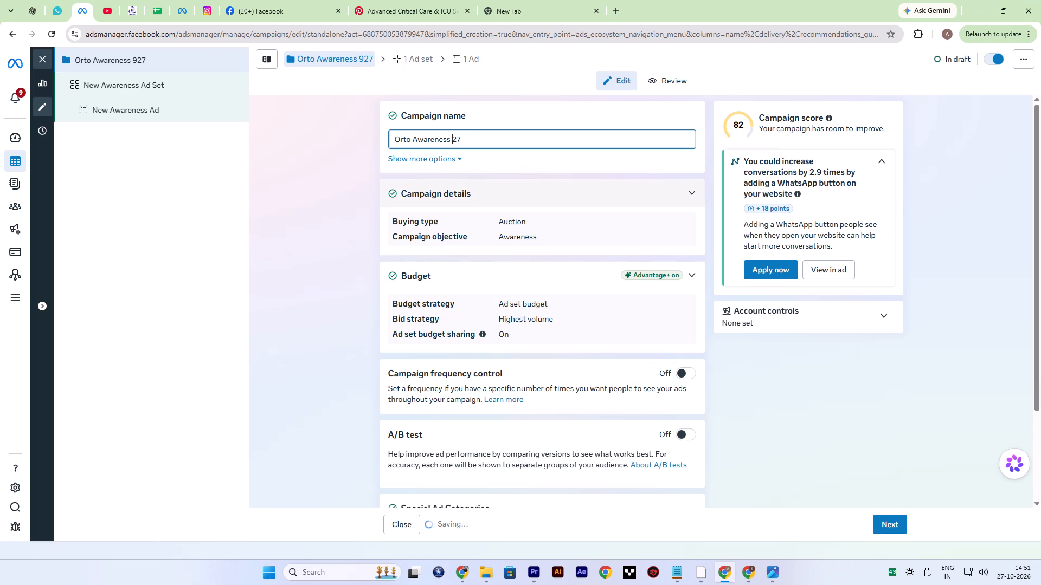
key(shift+parenleft)
key(ctrl+Right)
key(space)
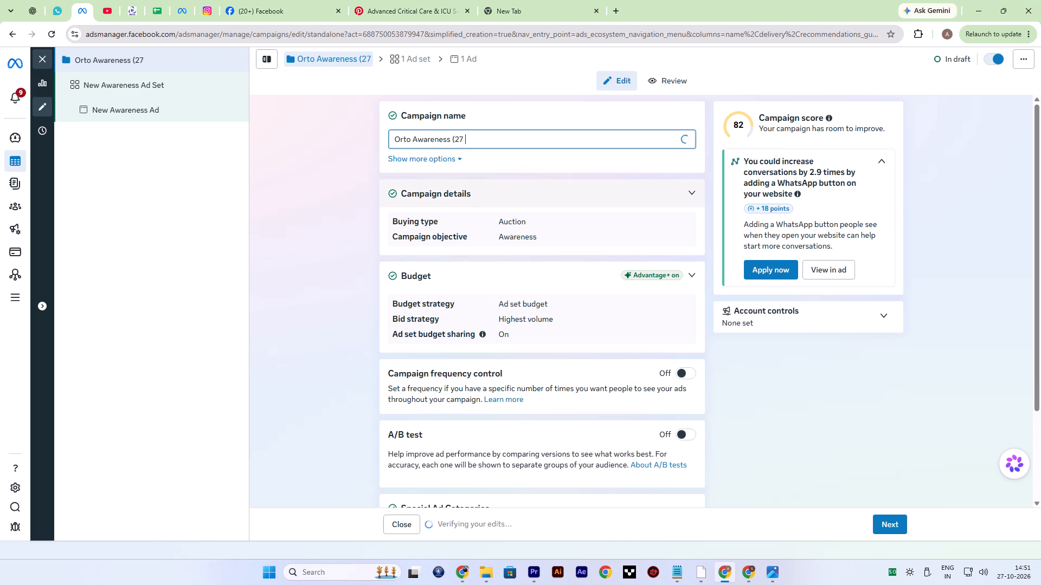
text(OCt)
key(BackSpace)
key(BackSpace)
key(v)
key(BackSpace)
text(ct)
key(shift+parenright)
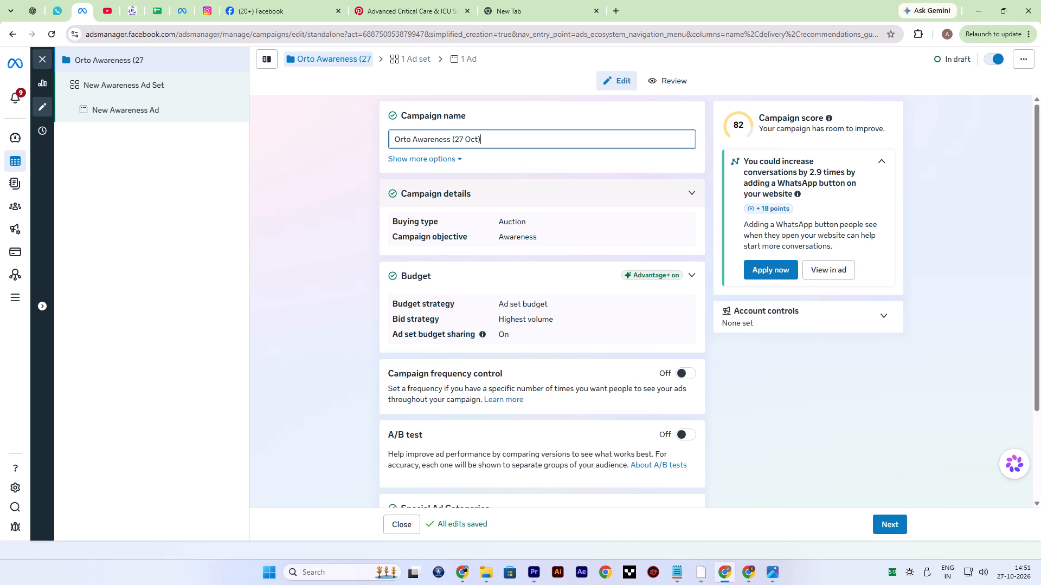
Copy the complete campaign name.
key(ctrl+a)
key(ctrl+c)
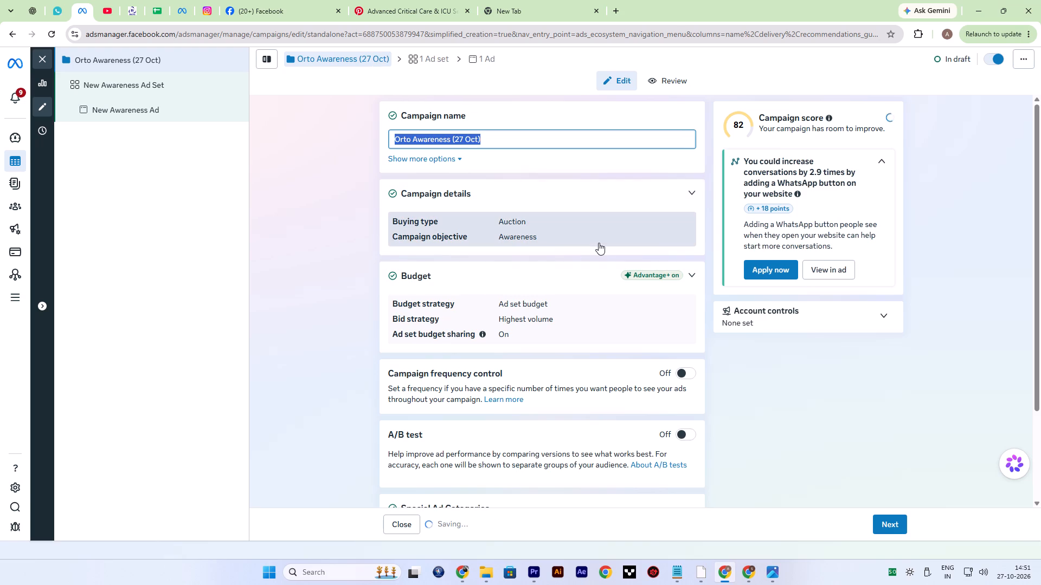
Switch the budget strategy to Campaign budget and set the daily budget to ₹100.
scroll(571, 354, down, 2)
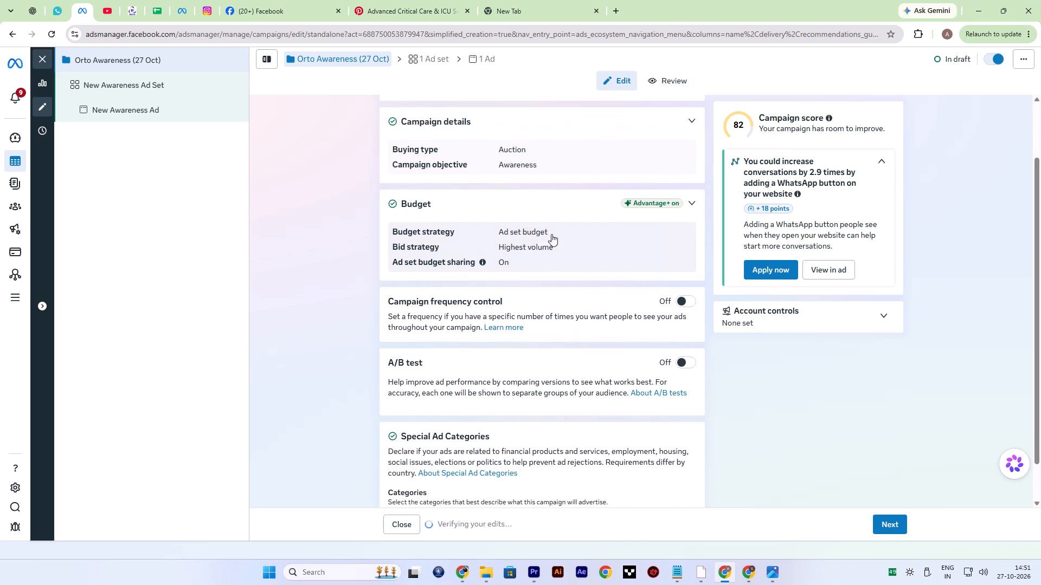
click(543, 233)
click(406, 263)
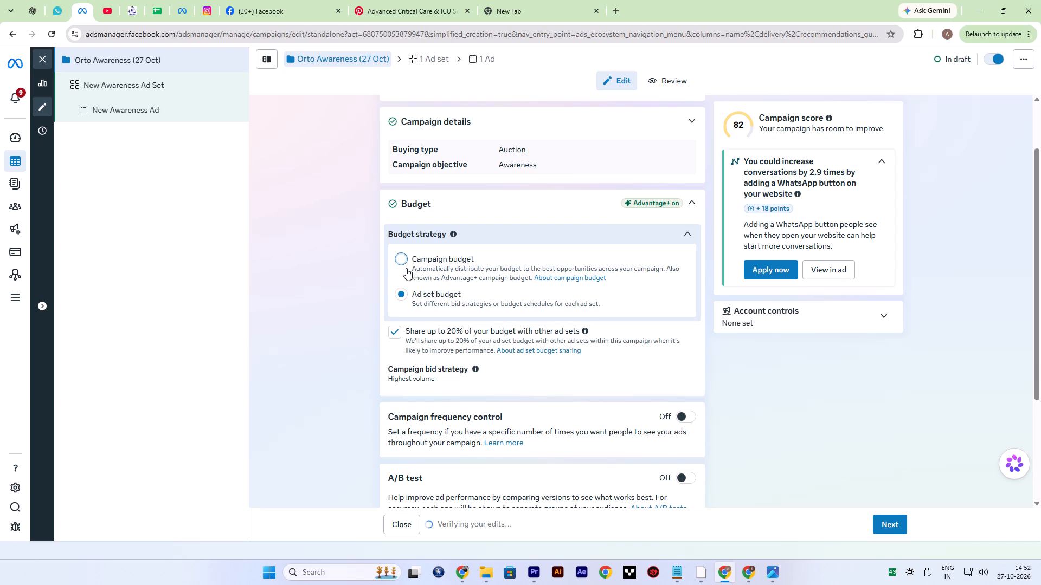
drag(598, 342, 591, 343)
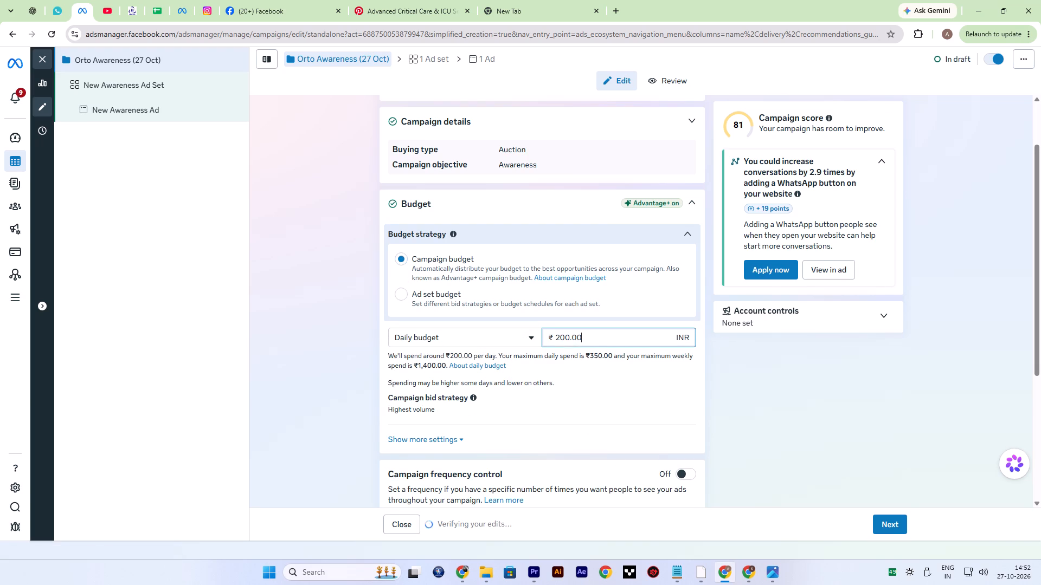
drag(591, 343, 549, 348)
text(100)
key(Return)
click(792, 389)
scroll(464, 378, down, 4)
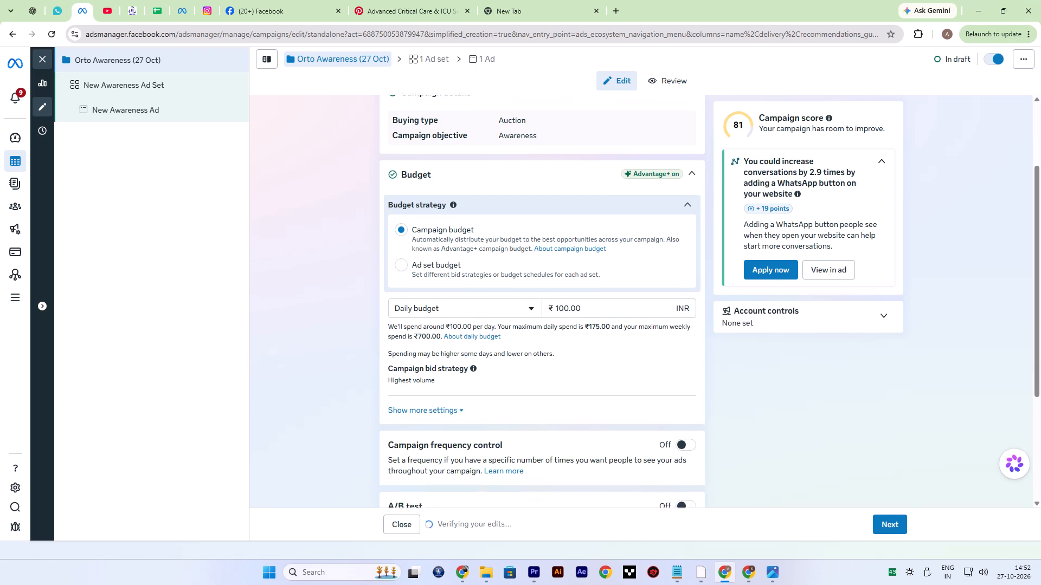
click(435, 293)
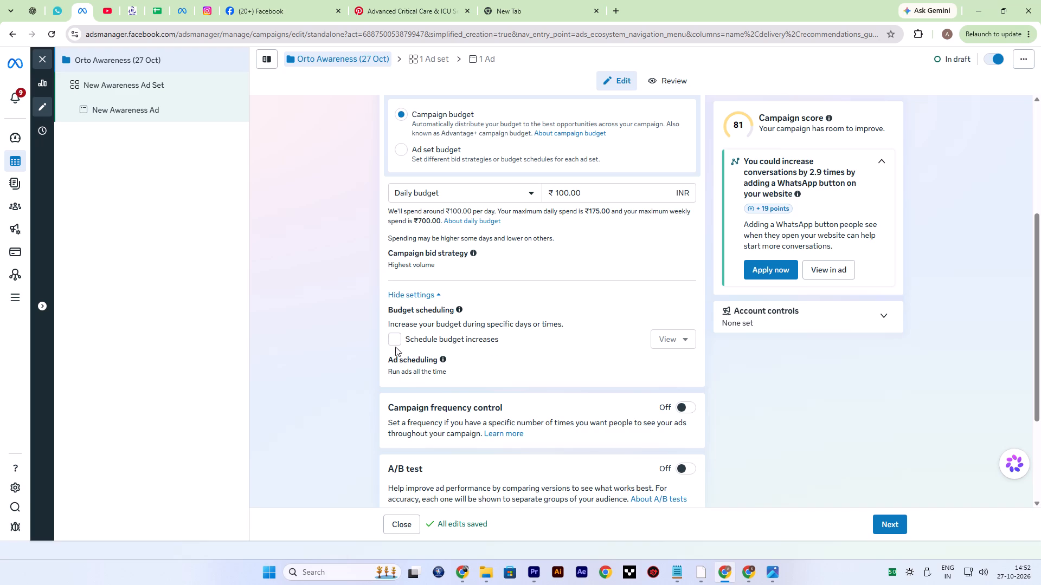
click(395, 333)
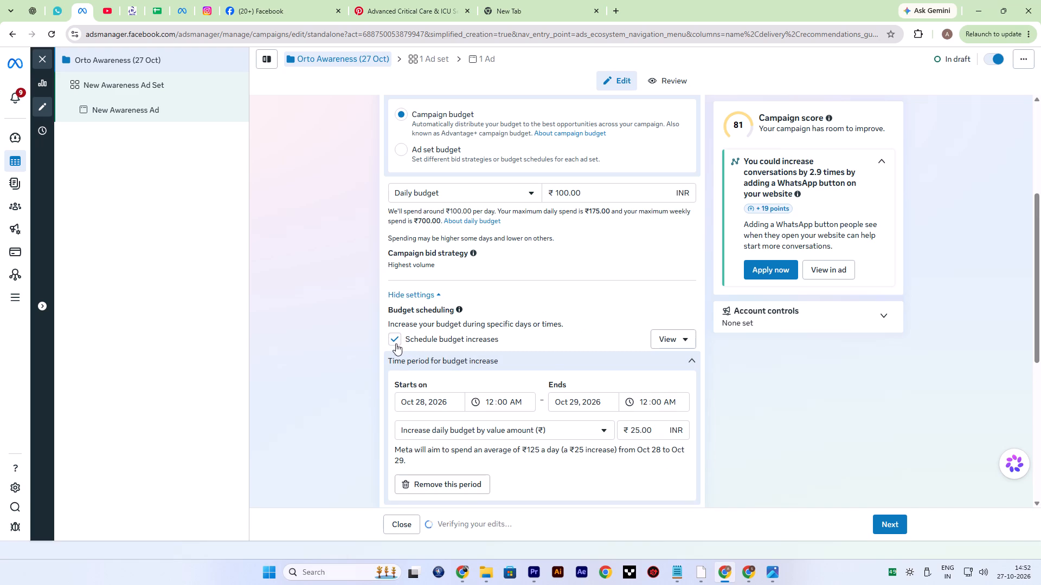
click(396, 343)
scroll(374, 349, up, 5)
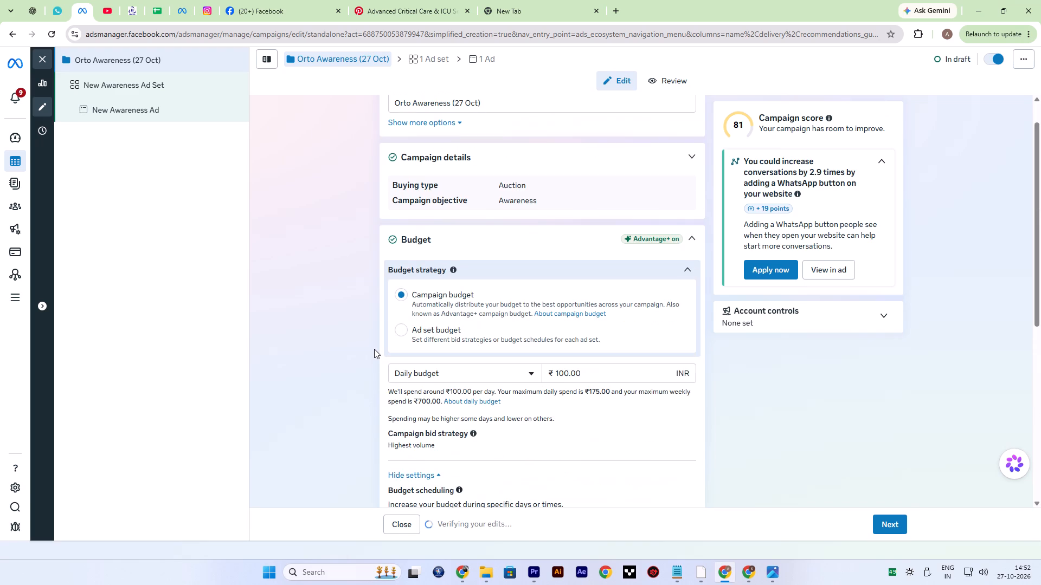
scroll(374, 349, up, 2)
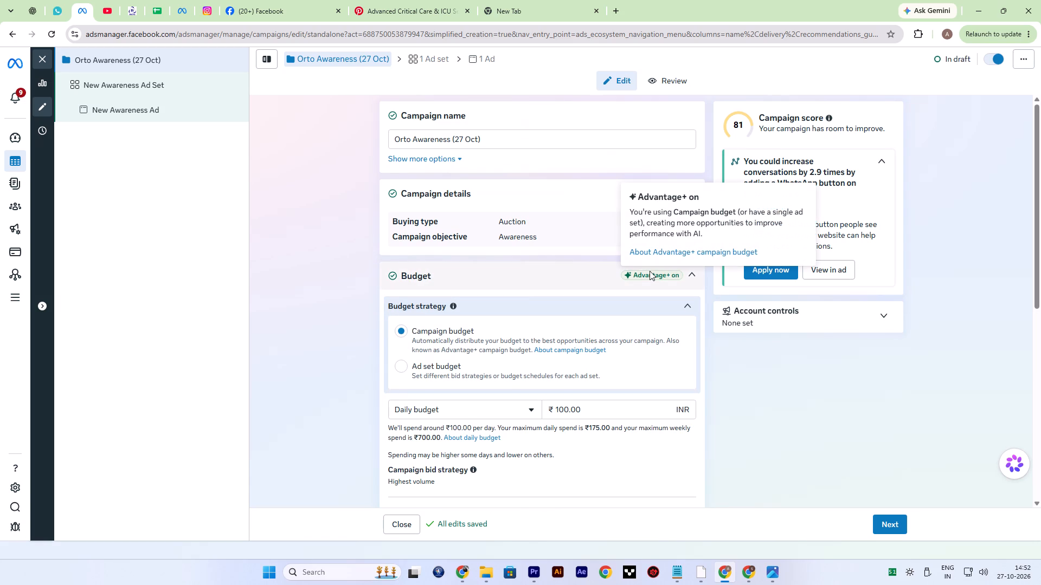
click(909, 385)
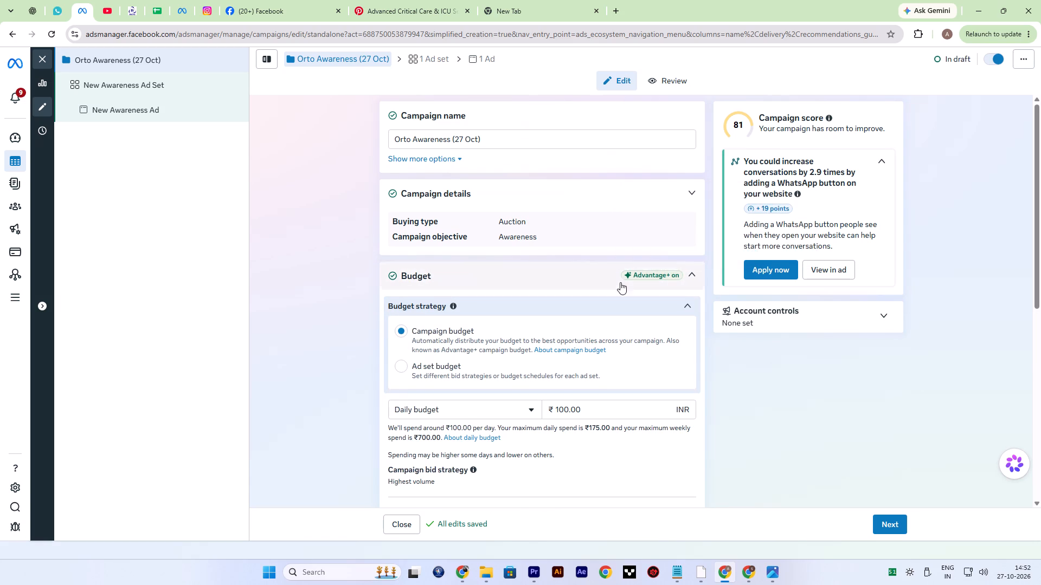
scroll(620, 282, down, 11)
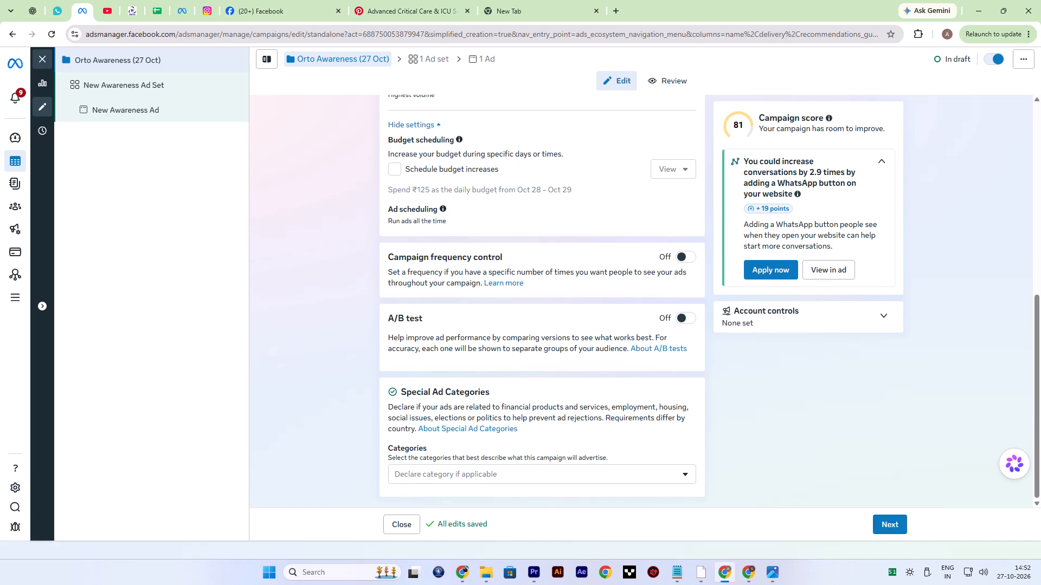
Apply the campaign score recommendation to add a WhatsApp button to the website.
click(762, 274)
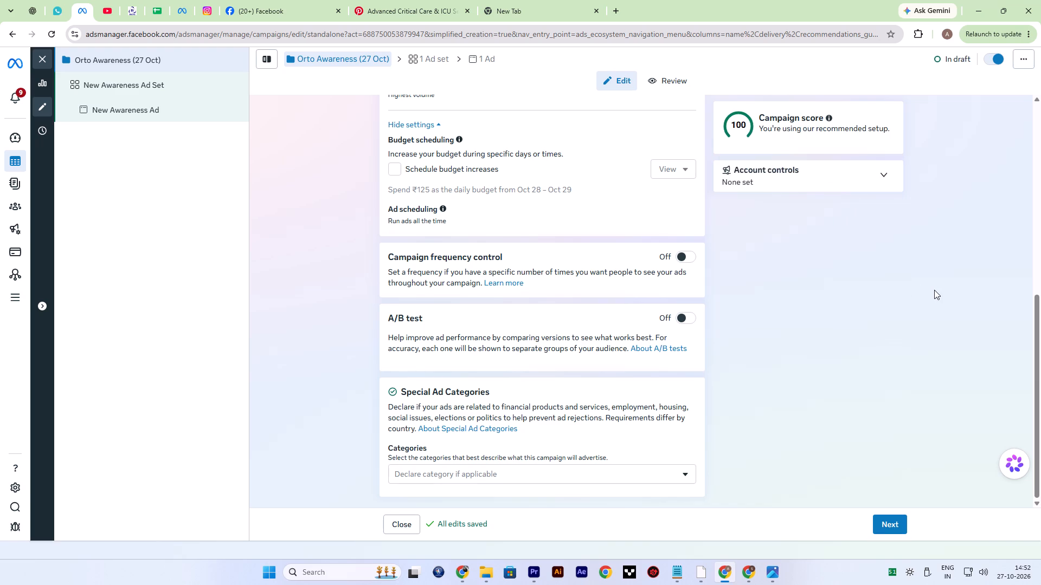
Proceed to the ad set level and rename the ad set with the copied campaign name, "Orto Awareness (27 Oct)".
click(891, 523)
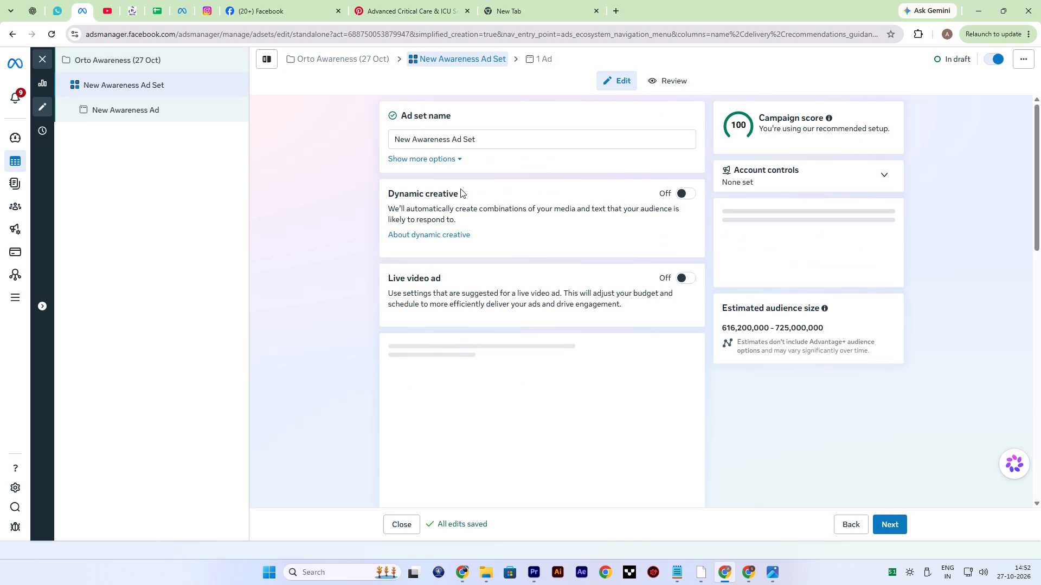
click(508, 141)
key(ctrl+a)
key(ctrl+v)
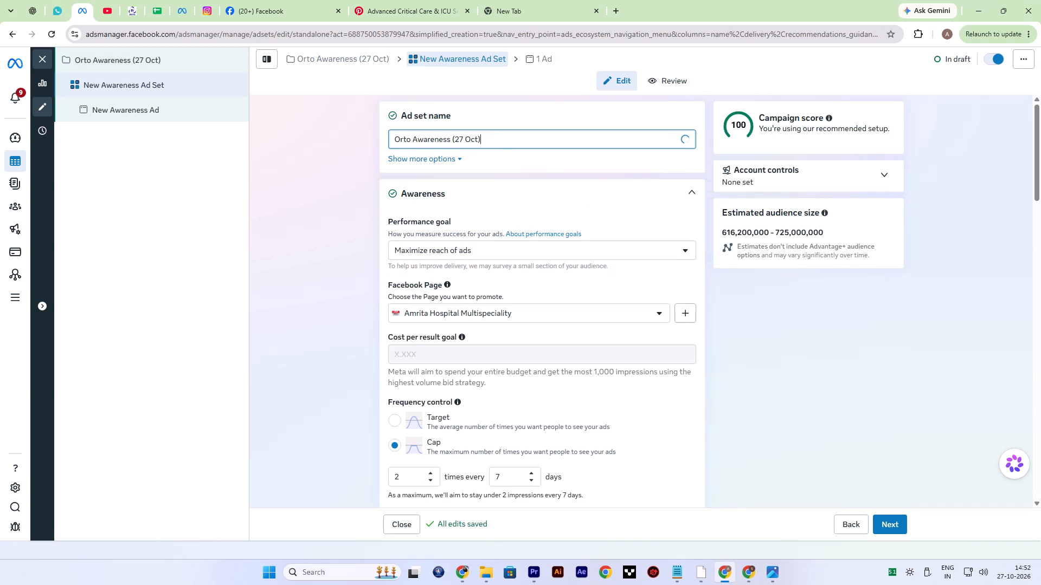
Open the ad set's Audience settings for editing, including its locations, and bring up the list of saved audiences.
scroll(500, 295, down, 7)
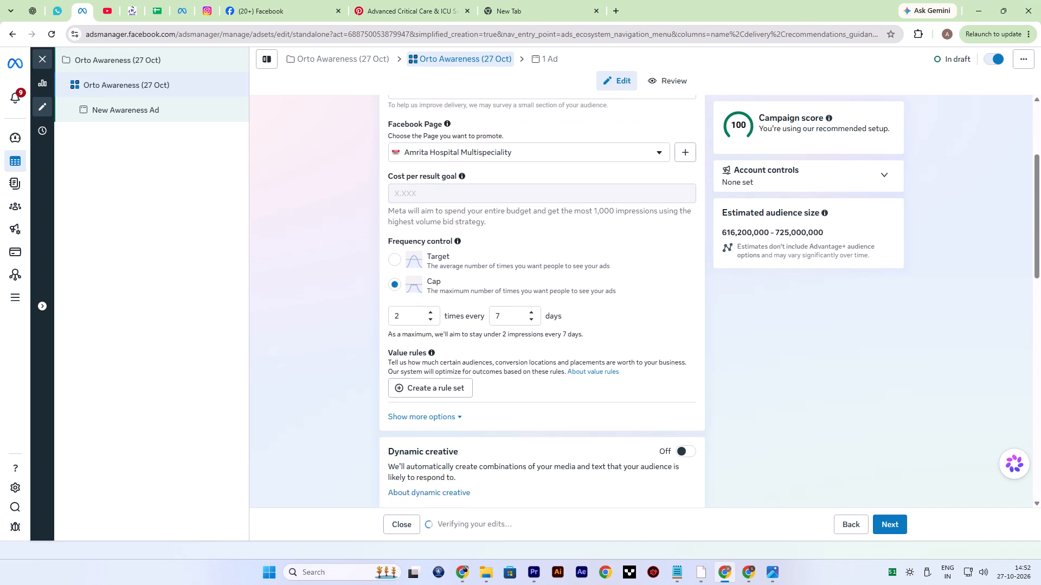
scroll(487, 349, down, 5)
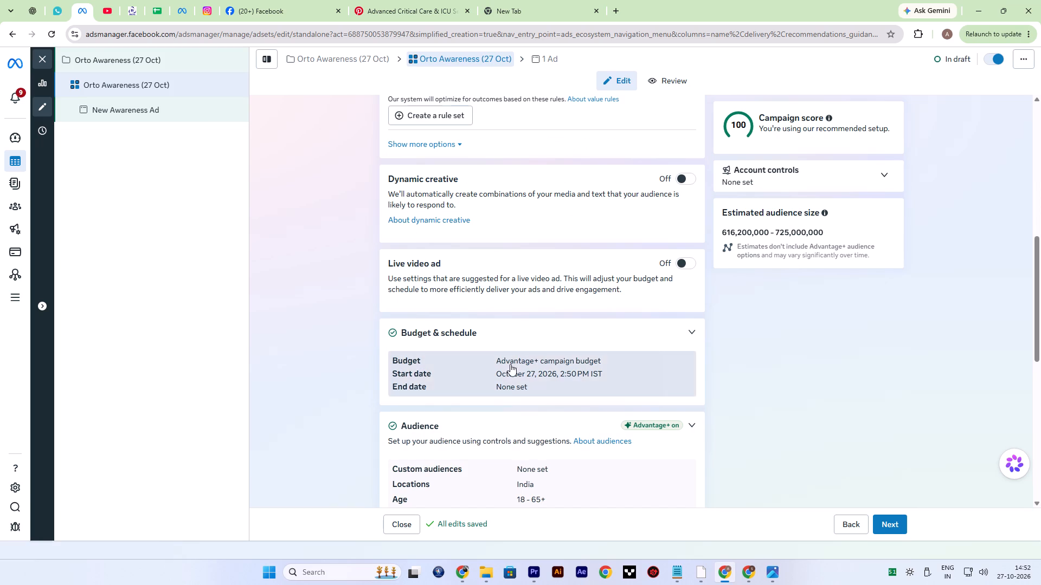
scroll(511, 366, down, 3)
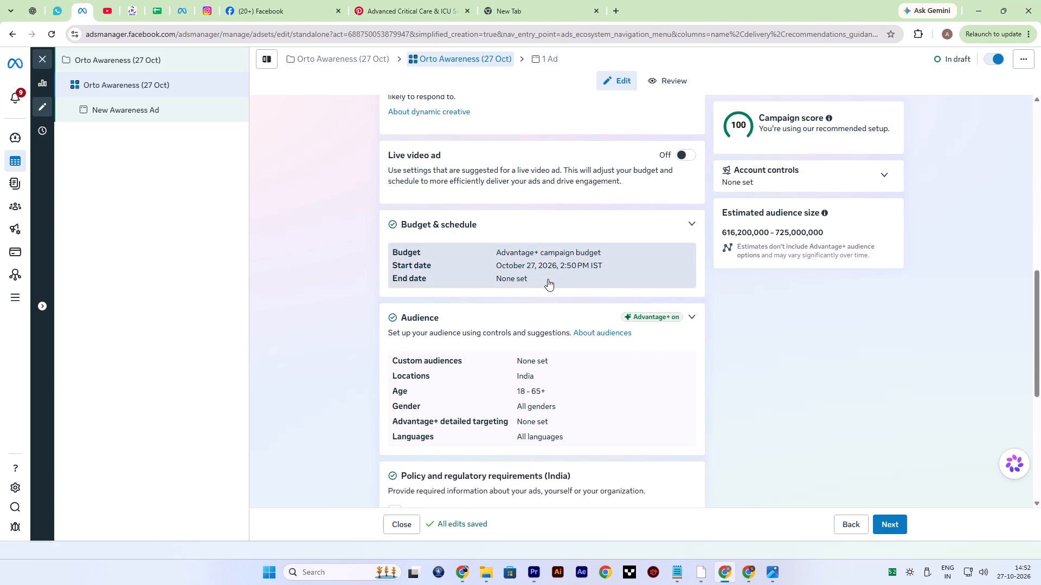
scroll(516, 401, down, 5)
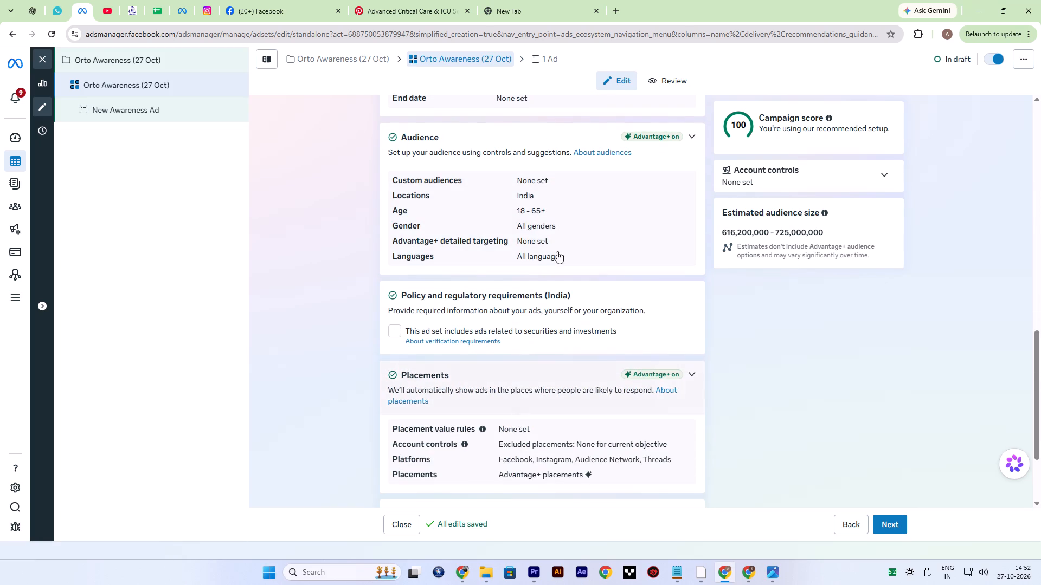
click(564, 229)
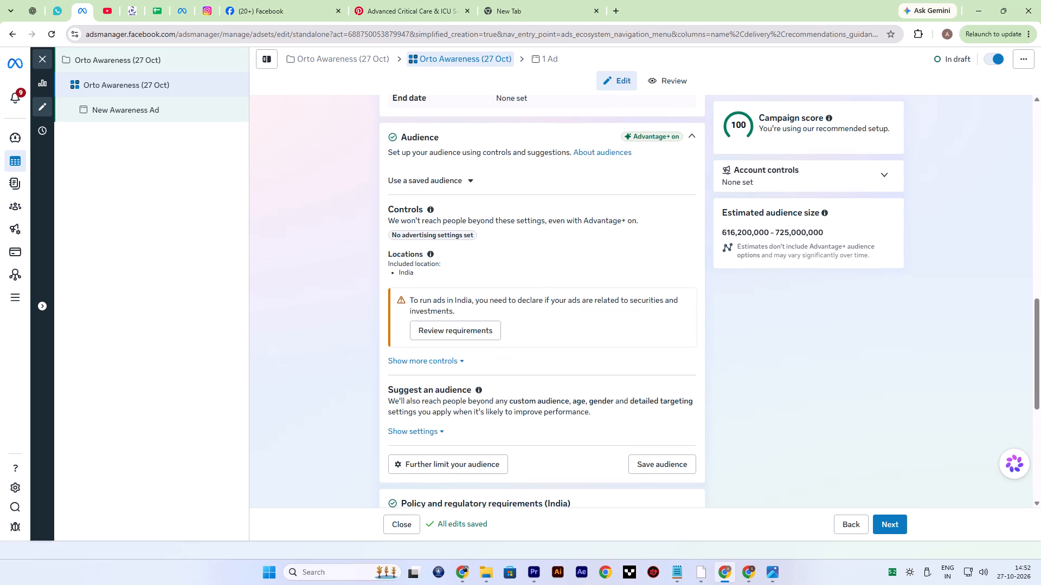
click(545, 219)
click(537, 258)
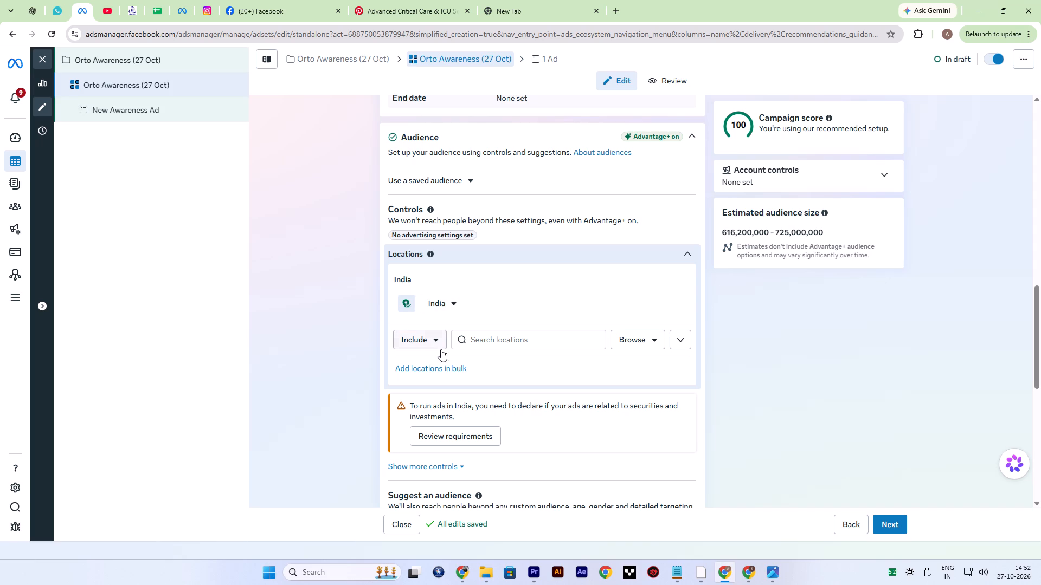
click(435, 176)
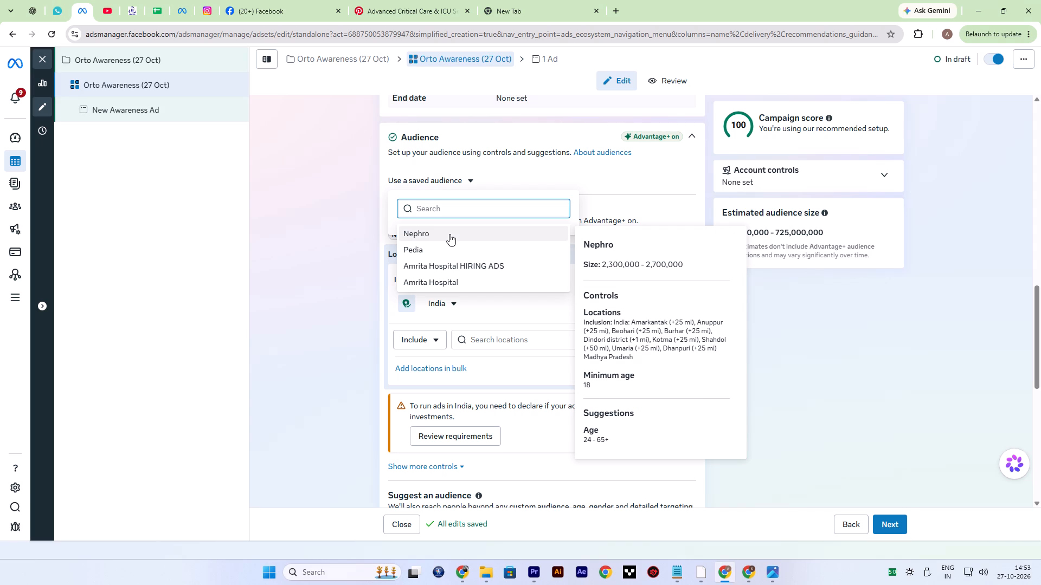
Apply the saved audience "Nephro" to the Orto Awareness (27 Oct) ad set.
click(449, 234)
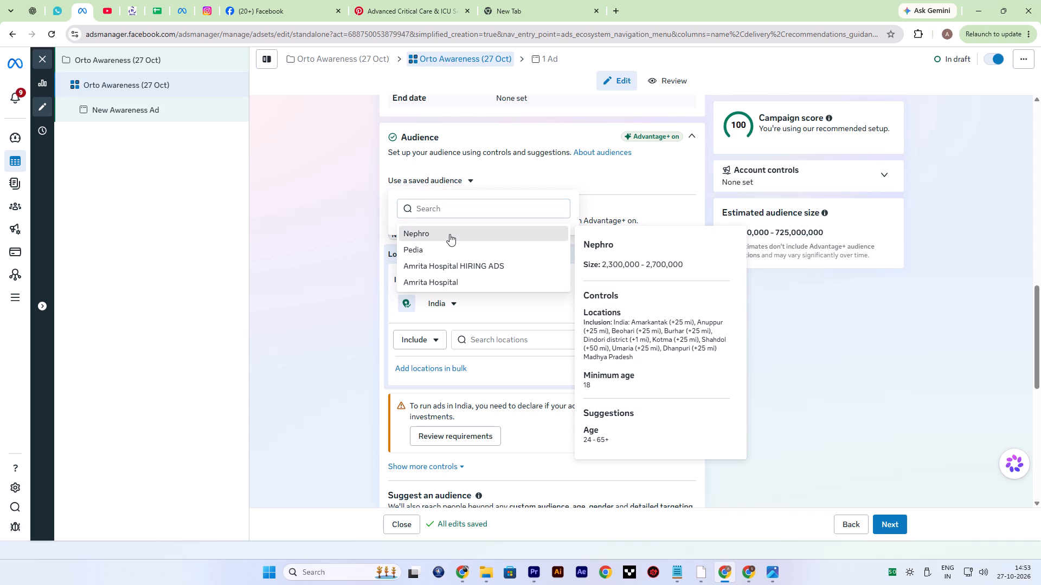
scroll(496, 412, down, 4)
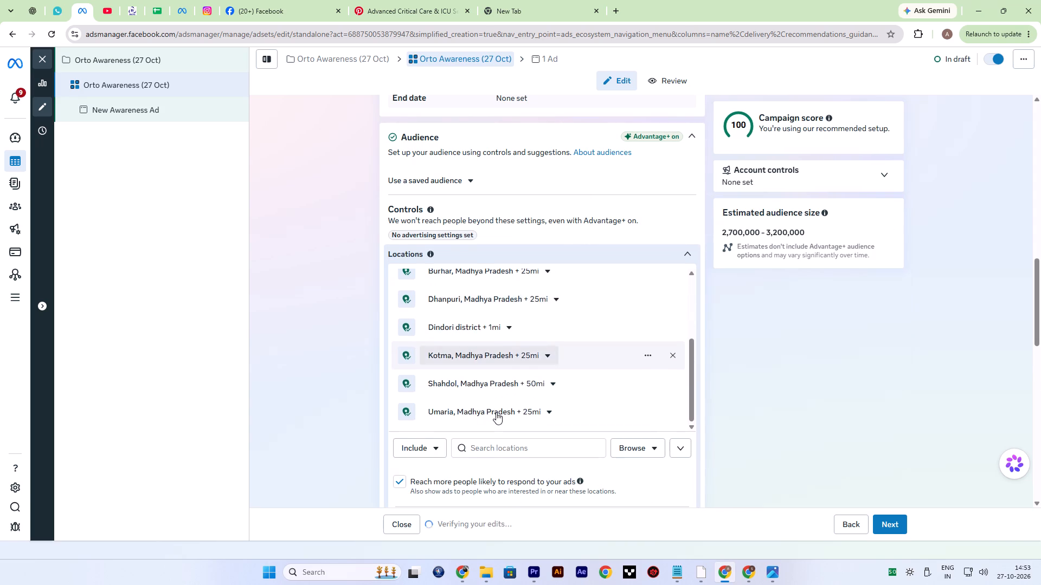
Review the locations included in the ad set's audience, in the list and on the map.
scroll(496, 412, down, 5)
scroll(496, 412, up, 5)
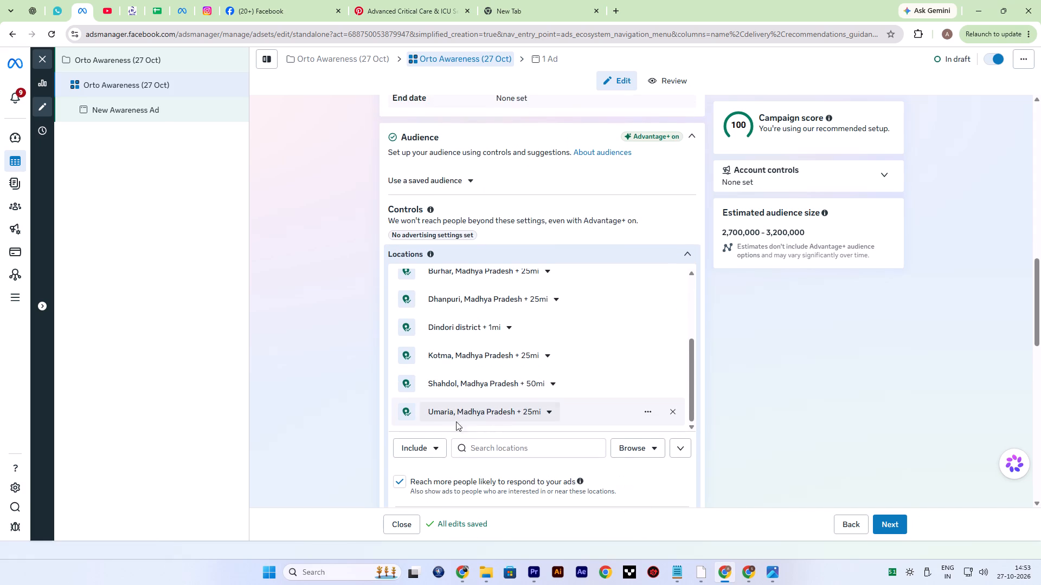
scroll(456, 393, up, 6)
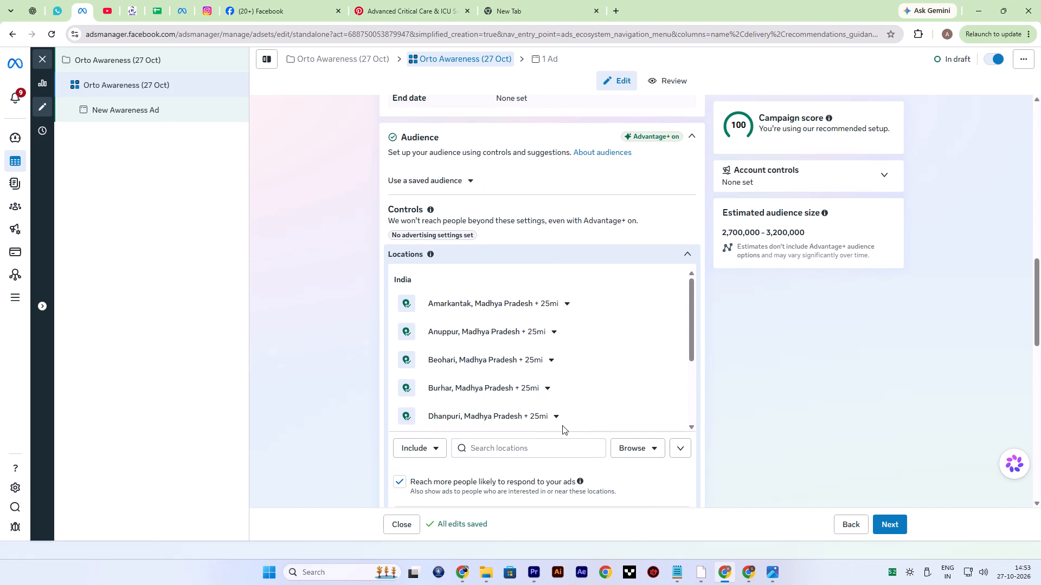
scroll(550, 440, down, 3)
click(531, 335)
scroll(624, 395, down, 1)
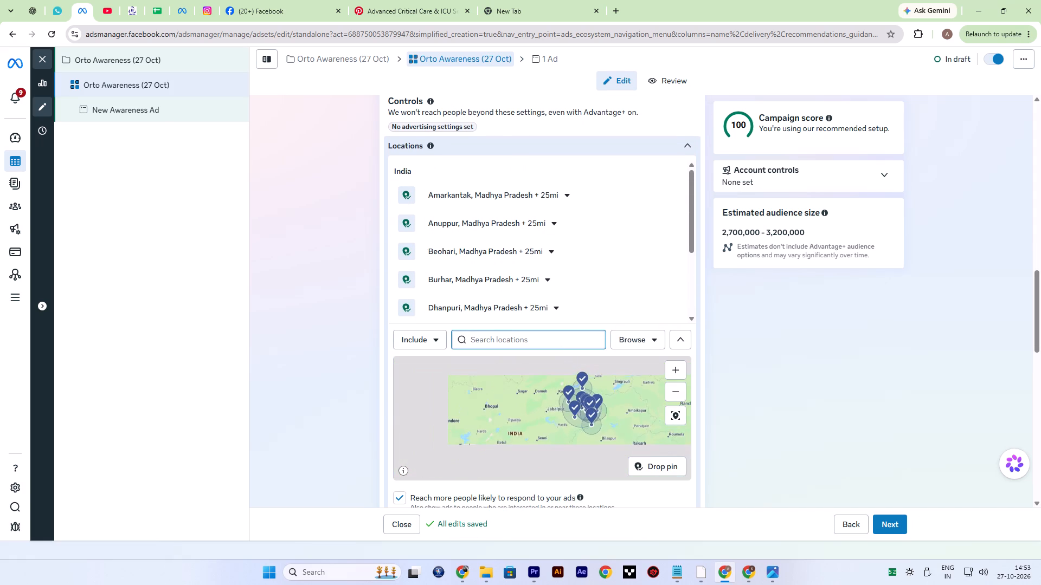
scroll(624, 395, up, 2)
click(831, 369)
scroll(481, 244, up, 3)
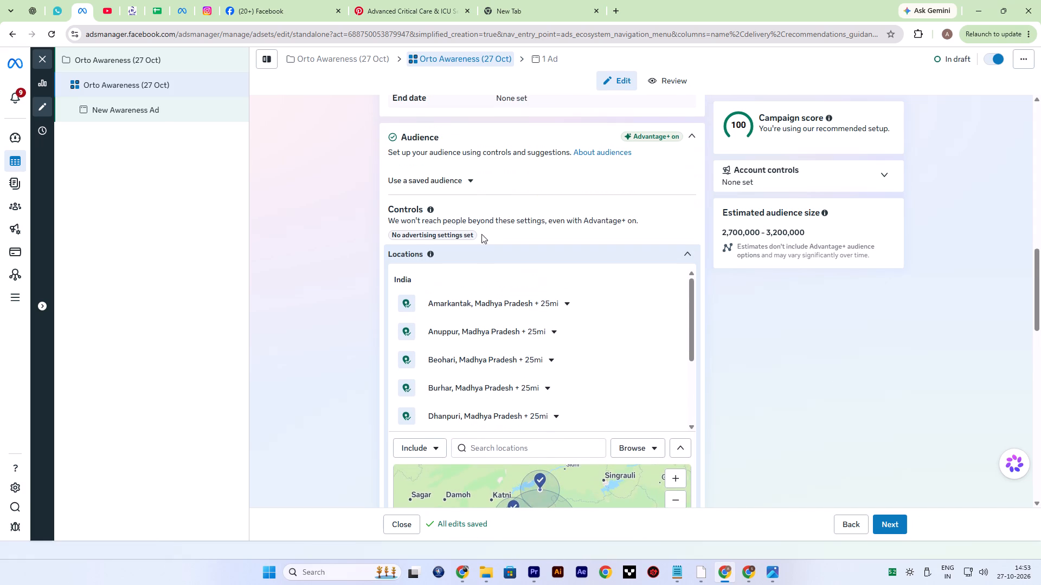
click(436, 181)
click(301, 362)
Set the suggested audience's age range to 22–60.
scroll(449, 434, down, 5)
scroll(631, 383, down, 2)
scroll(548, 445, down, 3)
scroll(507, 430, down, 5)
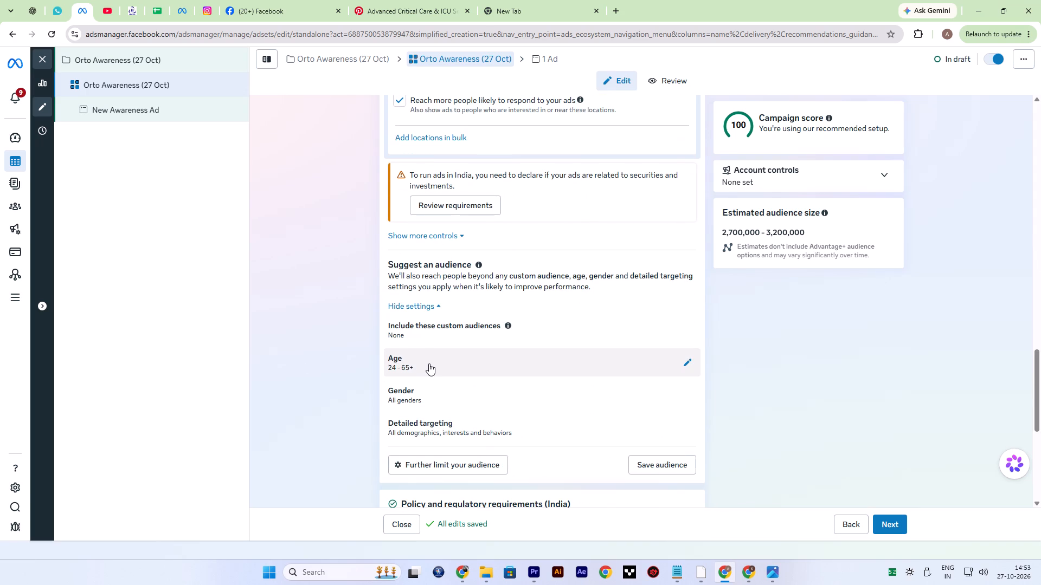
click(429, 363)
scroll(462, 391, up, 2)
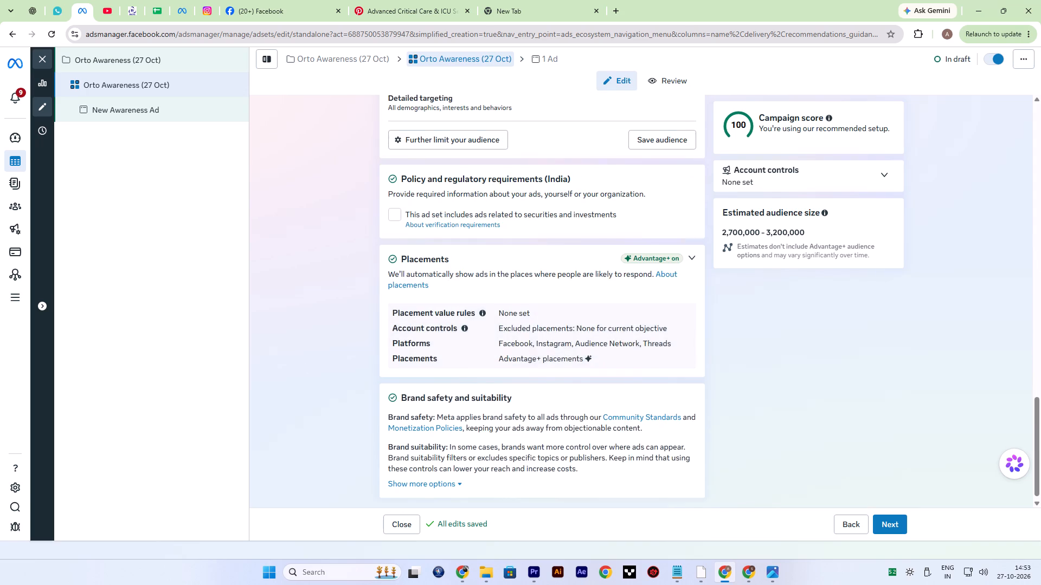
scroll(462, 391, up, 1)
click(490, 134)
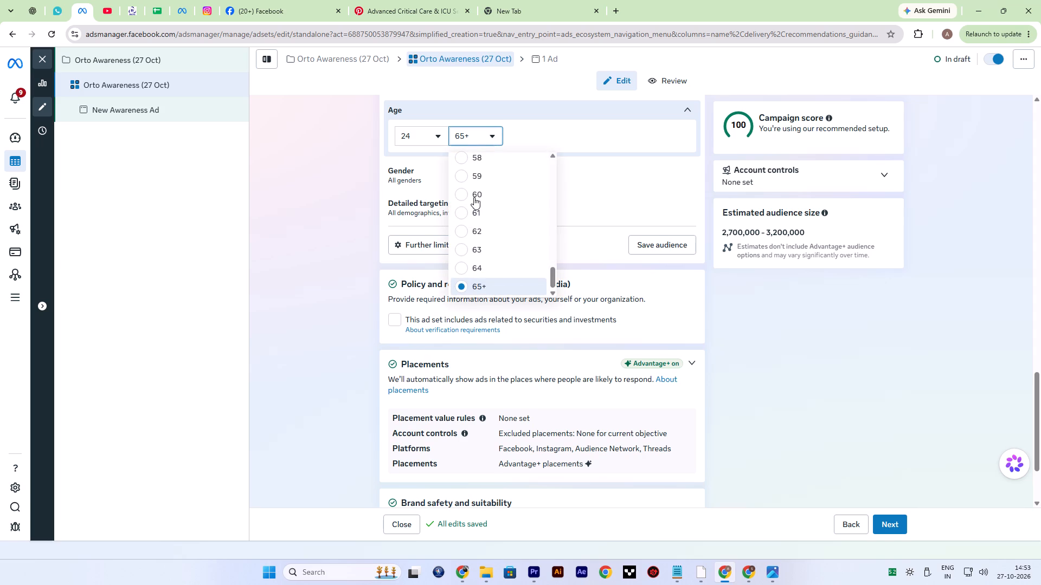
click(458, 192)
click(465, 142)
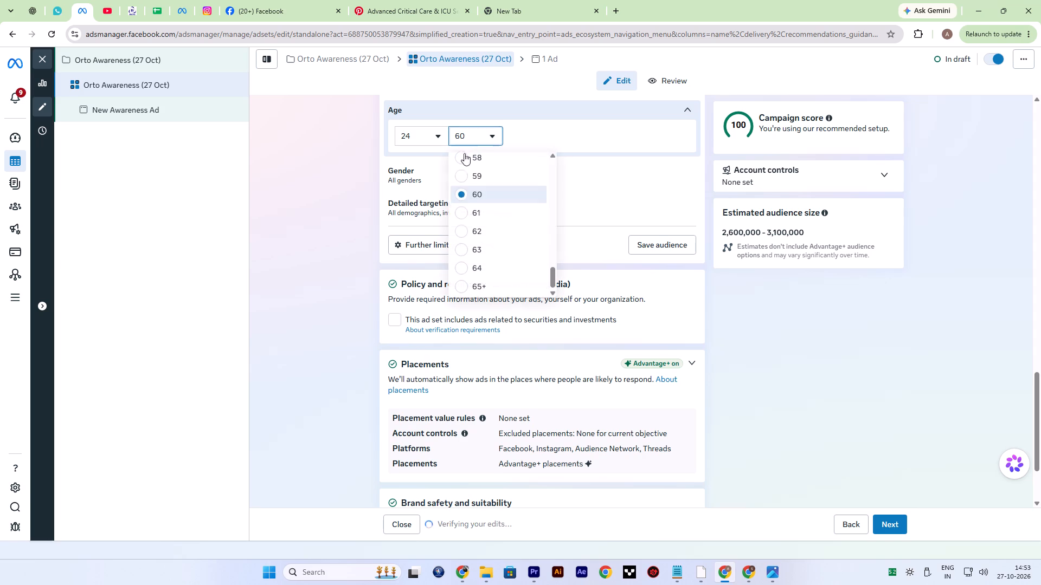
click(462, 196)
click(427, 139)
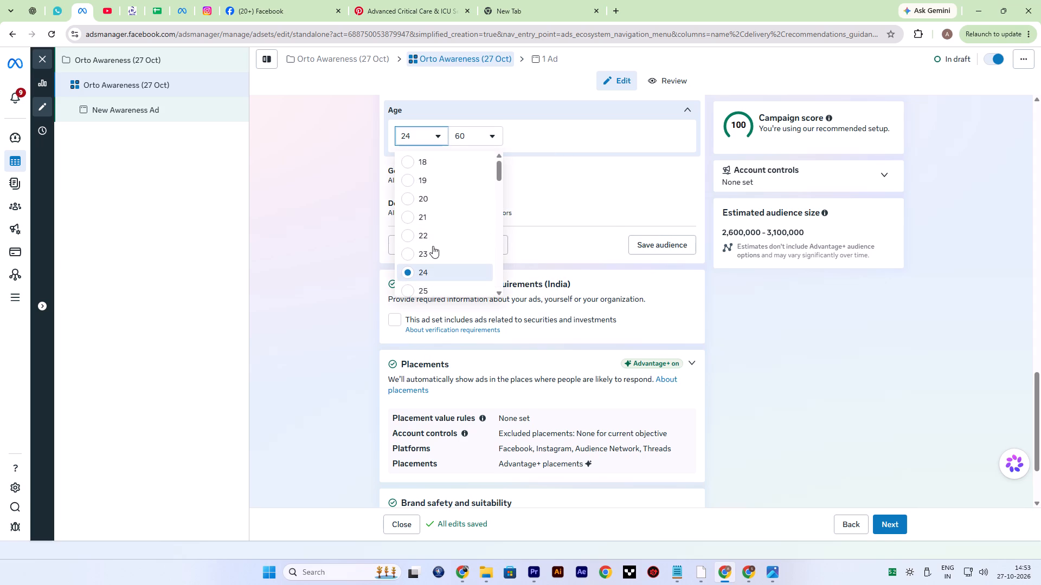
click(433, 238)
Save the ad set's audience under the name "Ortho".
scroll(633, 297, up, 4)
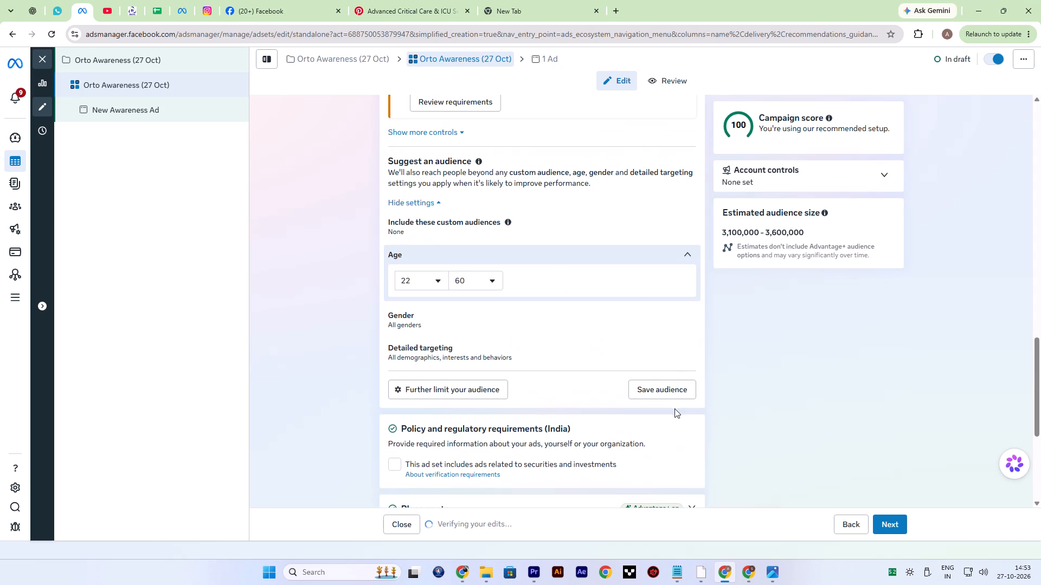
click(677, 389)
drag(457, 188, 276, 194)
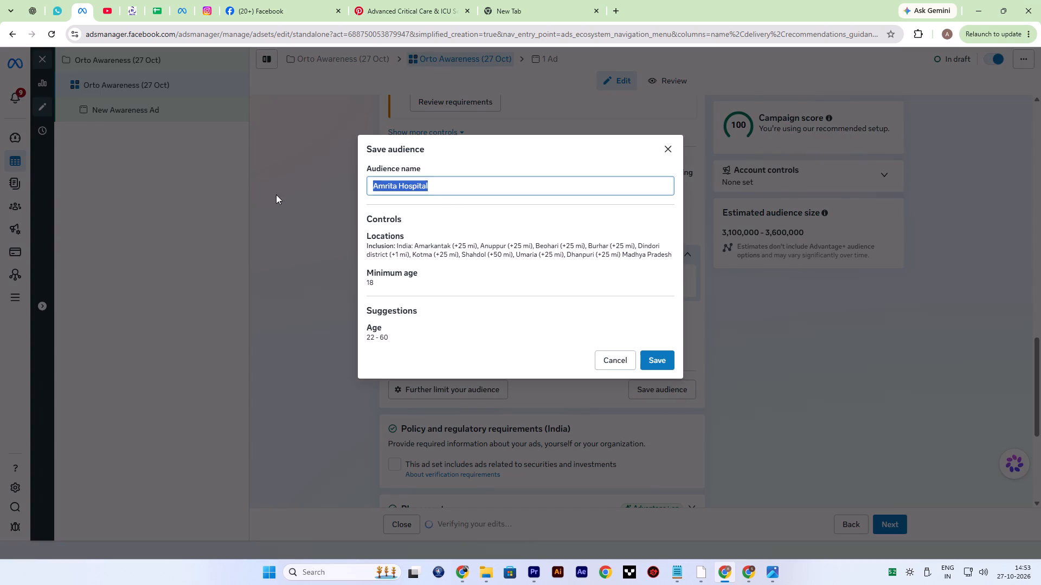
drag(276, 194, 266, 195)
text(Ortho)
click(658, 359)
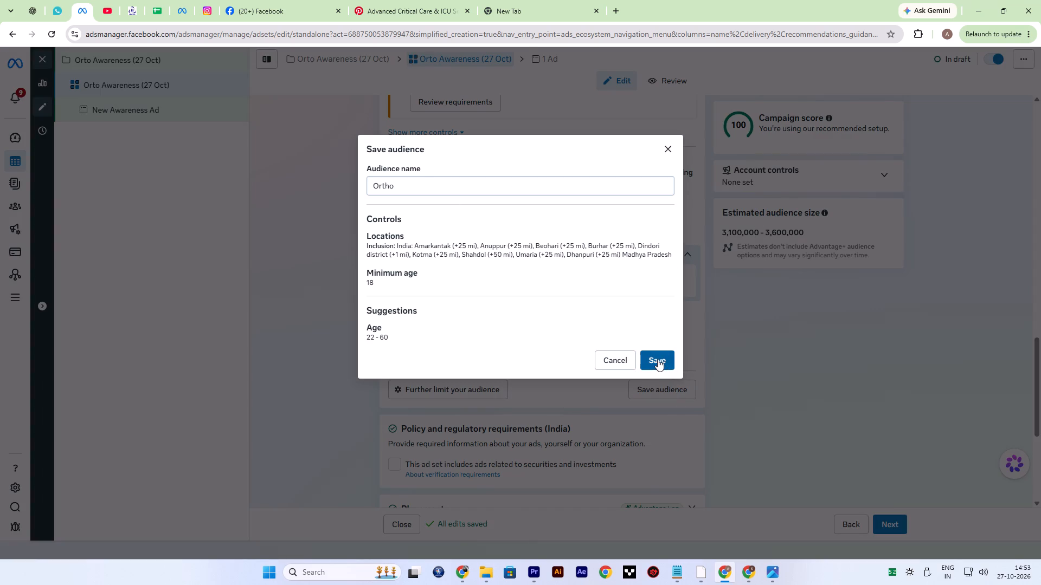
Look over the remaining ad set settings and continue to the ad level.
scroll(679, 350, down, 8)
scroll(729, 372, down, 4)
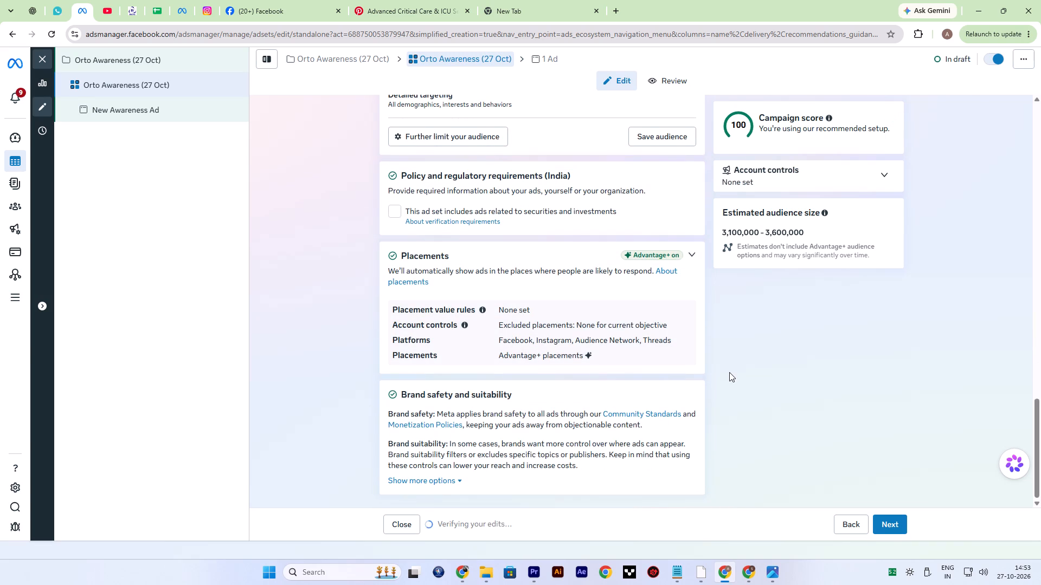
scroll(624, 415, up, 15)
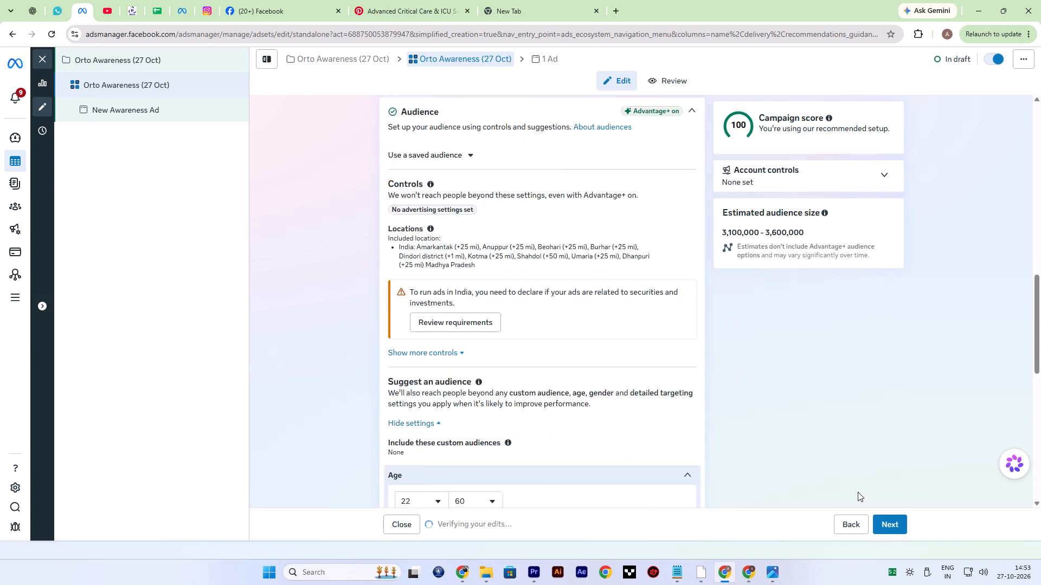
scroll(849, 467, up, 20)
scroll(849, 467, up, 3)
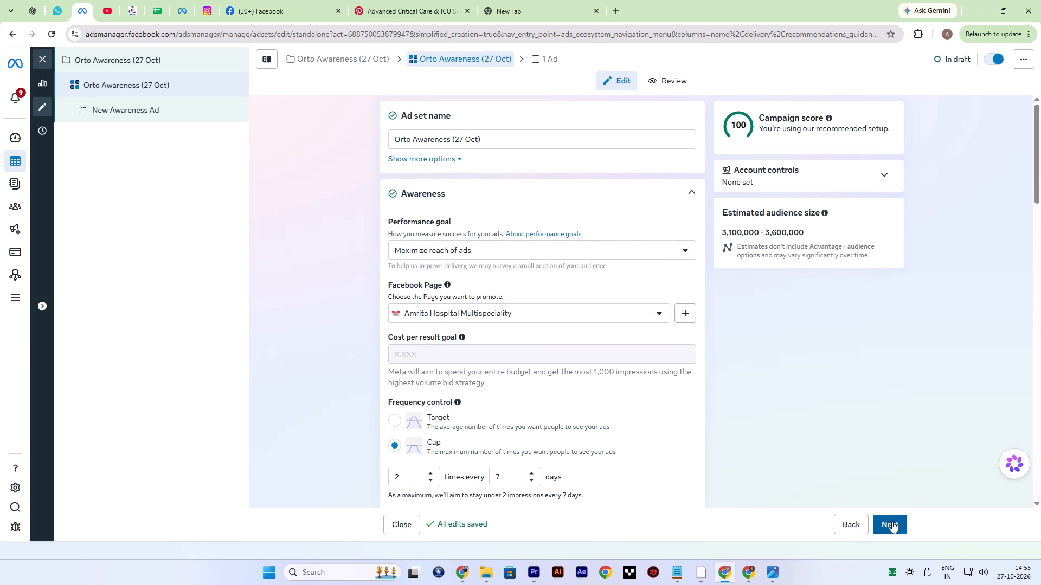
click(897, 524)
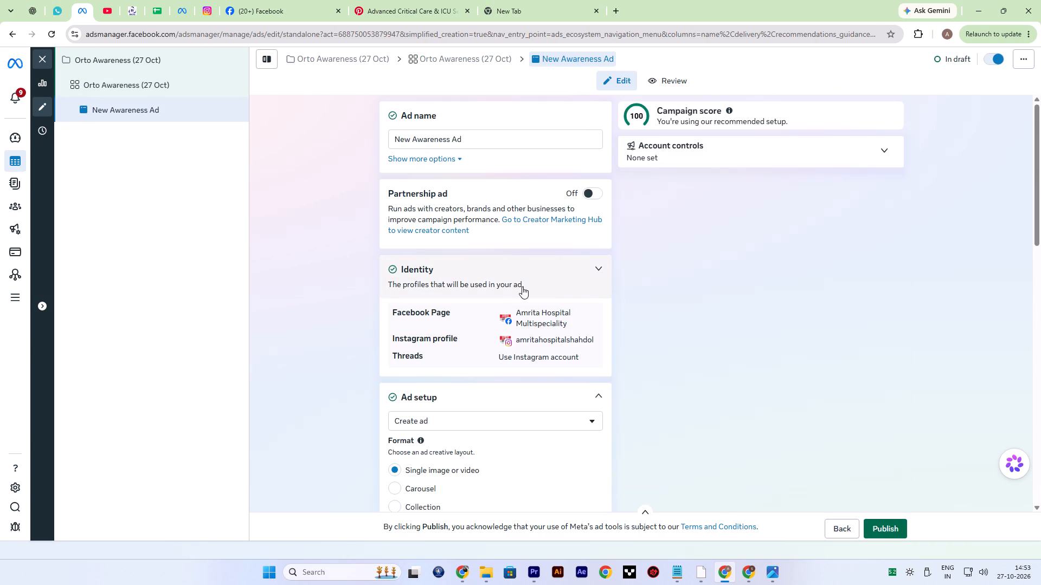
Replace the ad name with the copied campaign name "Orto Awareness (27 Oct)".
drag(493, 137, 325, 157)
key(ctrl+a)
key(ctrl+v)
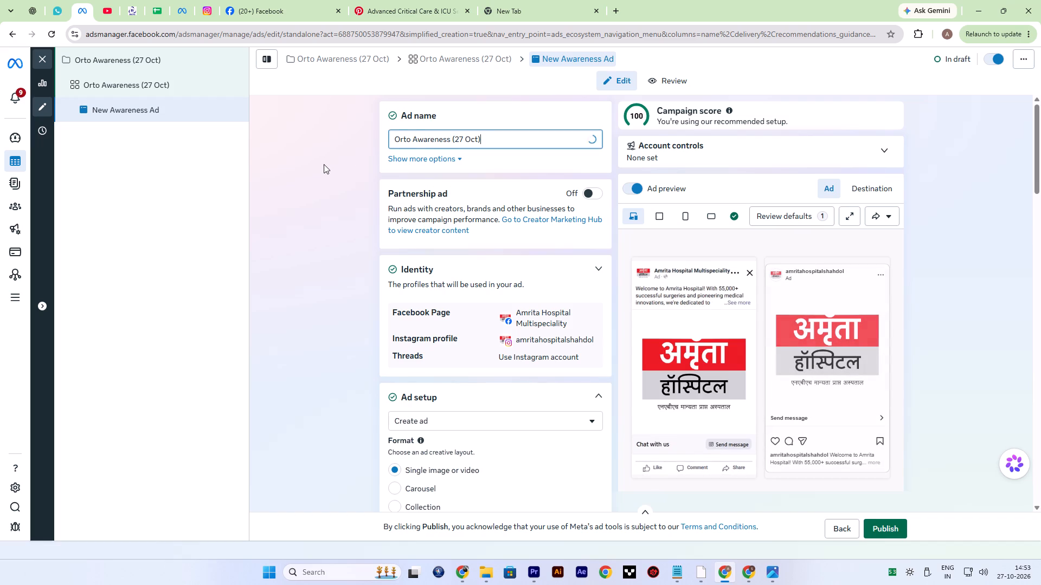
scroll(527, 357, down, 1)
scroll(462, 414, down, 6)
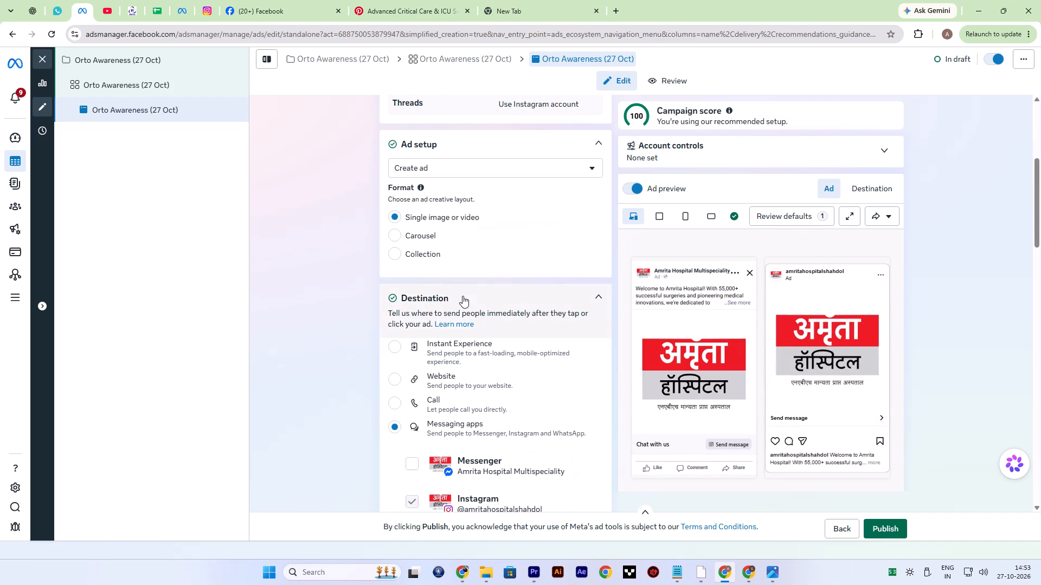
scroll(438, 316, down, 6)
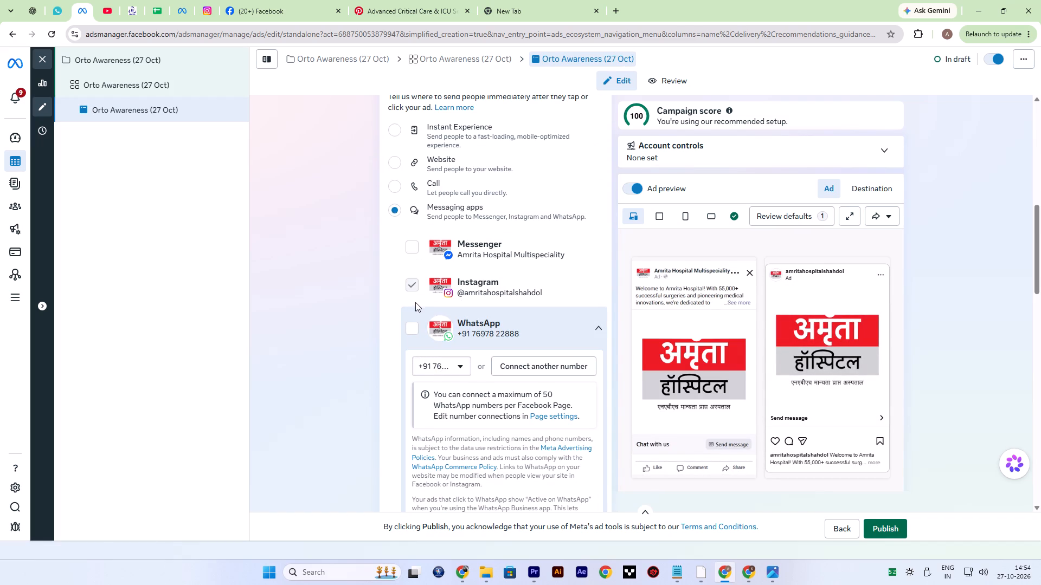
Look through the ad's destination, creative, testing and tracking settings.
scroll(366, 363, down, 6)
scroll(415, 408, down, 5)
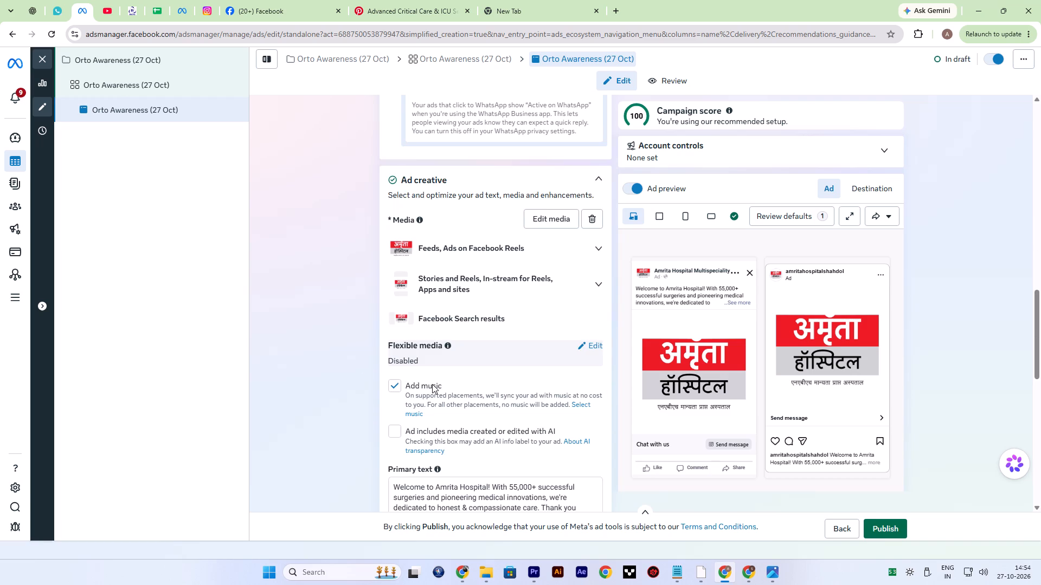
scroll(438, 378, down, 18)
scroll(442, 374, down, 6)
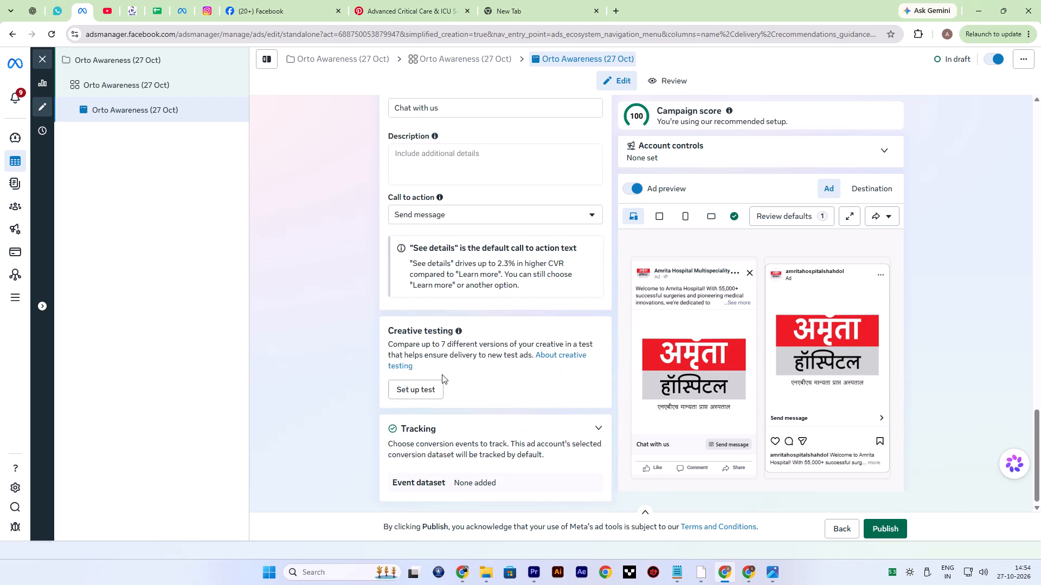
scroll(442, 374, up, 14)
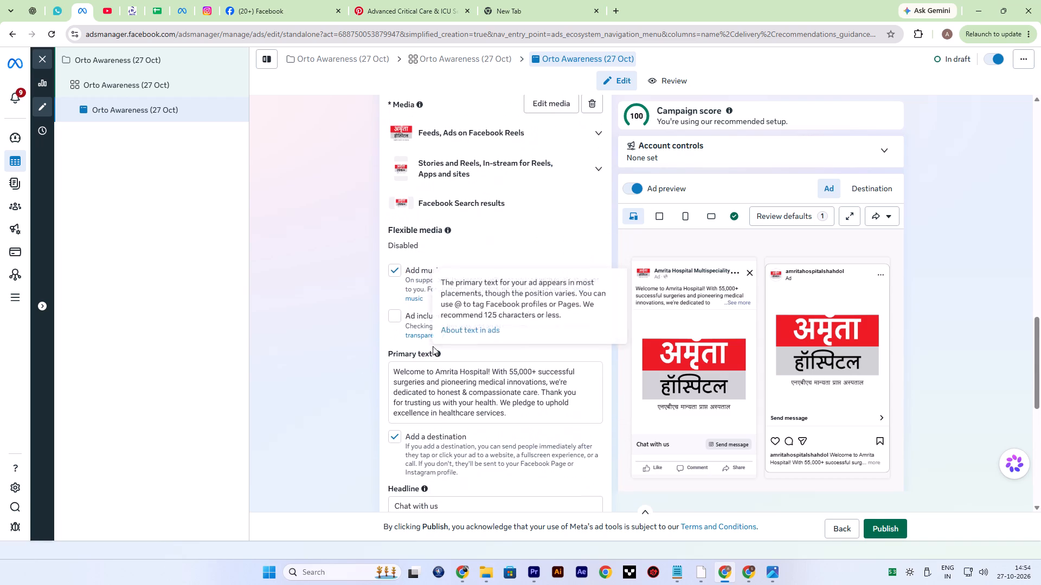
scroll(433, 346, up, 15)
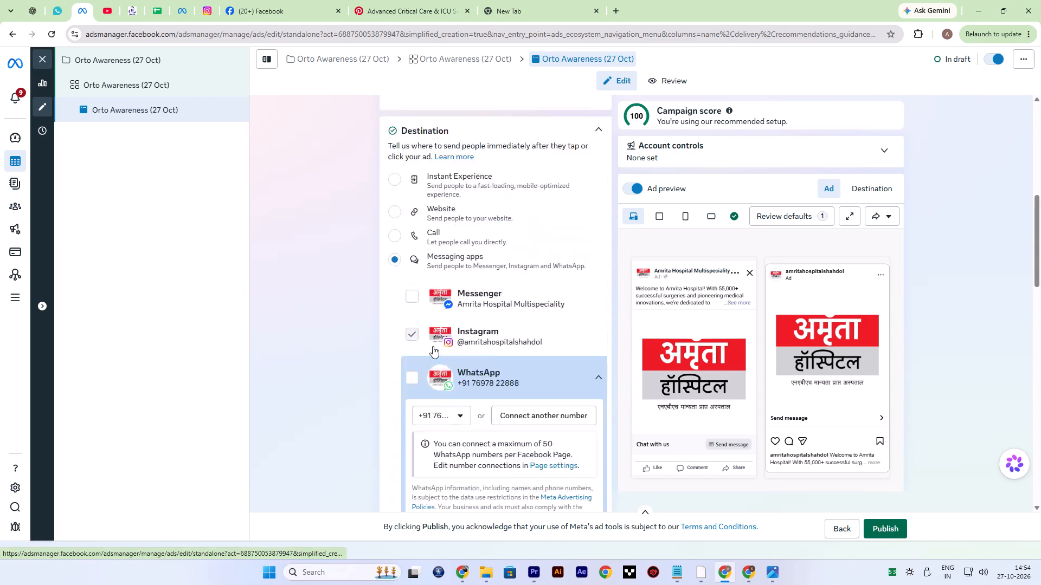
scroll(433, 346, up, 11)
Examine the ad's identity, destination and ad creative sections, including the media selection, collapsing the destination and creative sections.
click(584, 272)
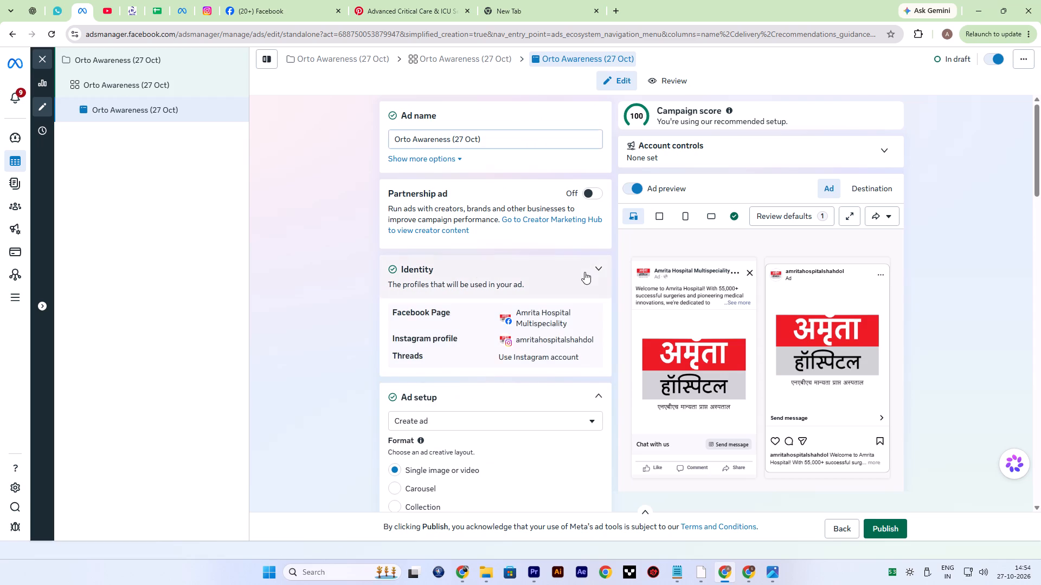
scroll(531, 460, down, 6)
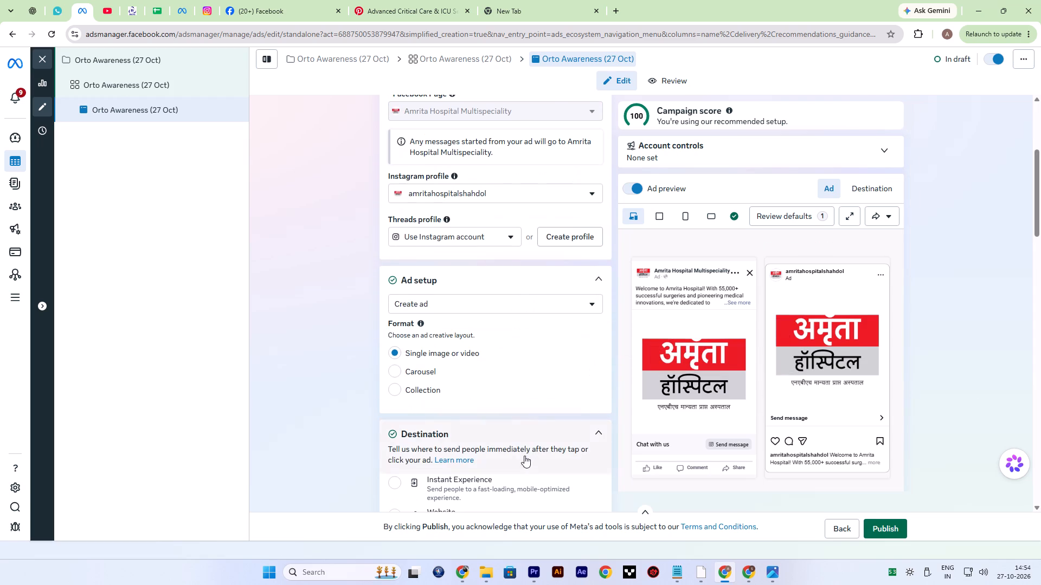
scroll(474, 379, down, 6)
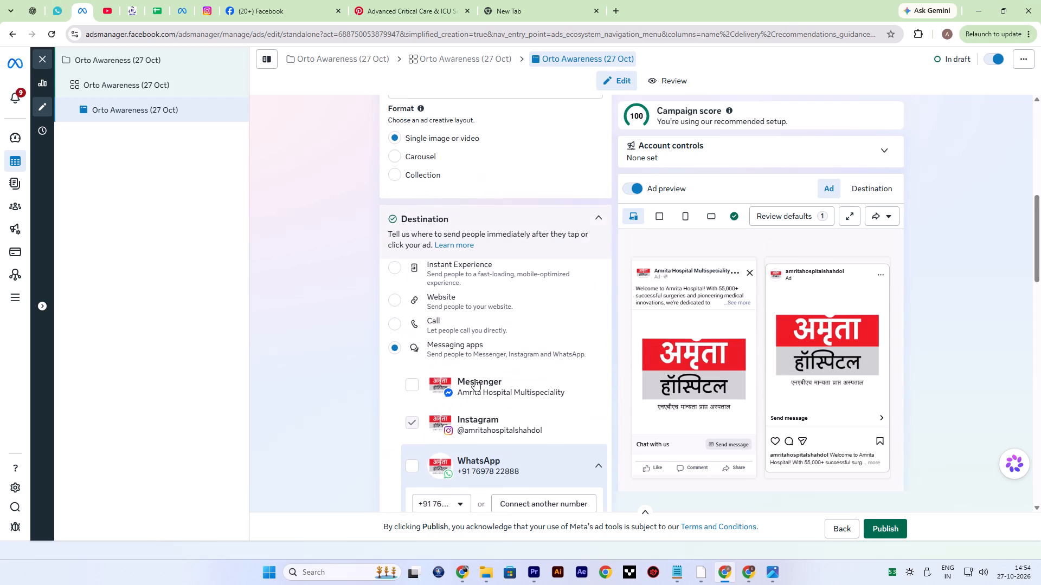
click(588, 212)
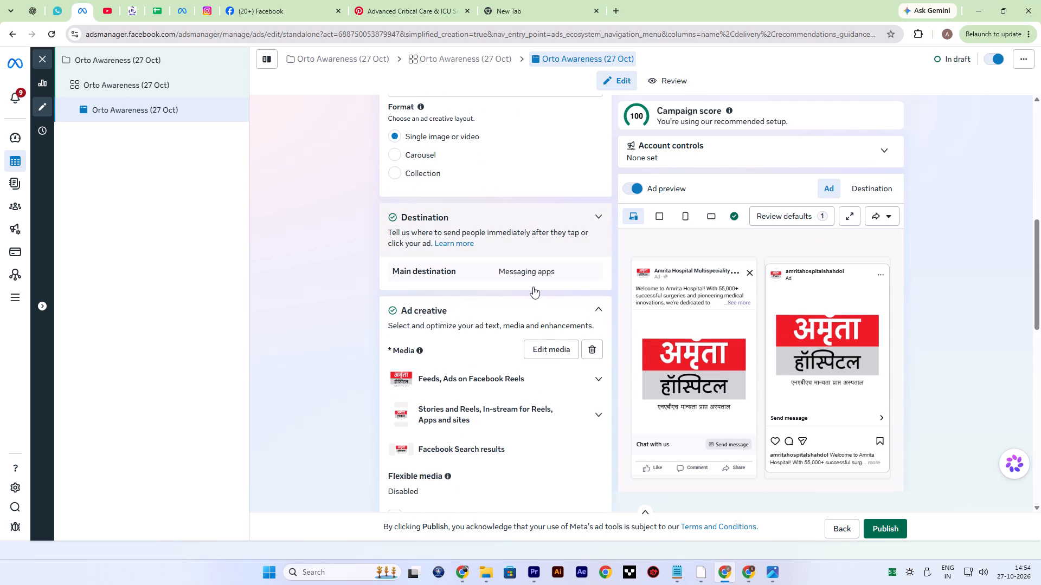
scroll(574, 313, down, 2)
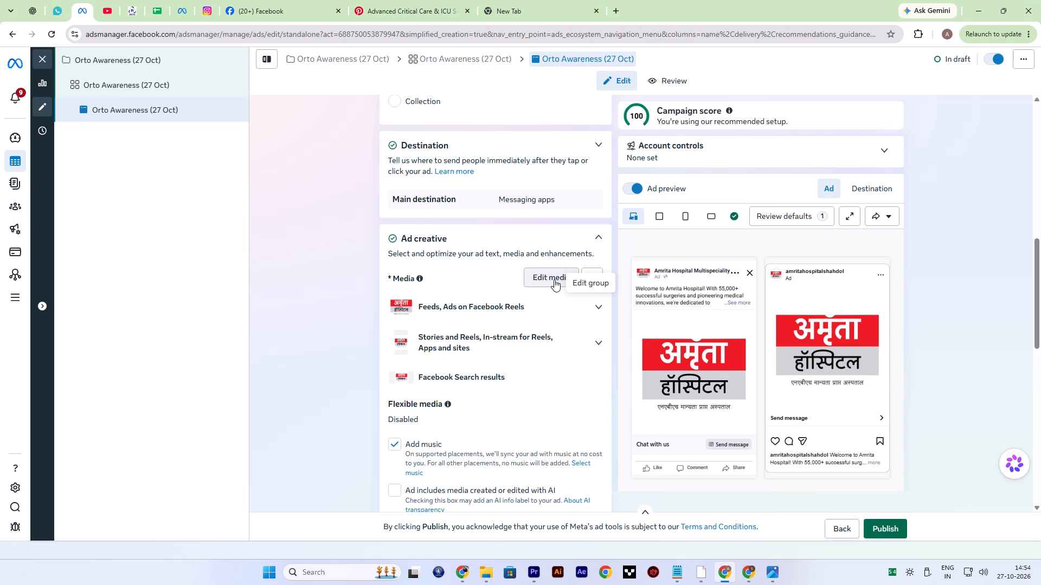
click(554, 279)
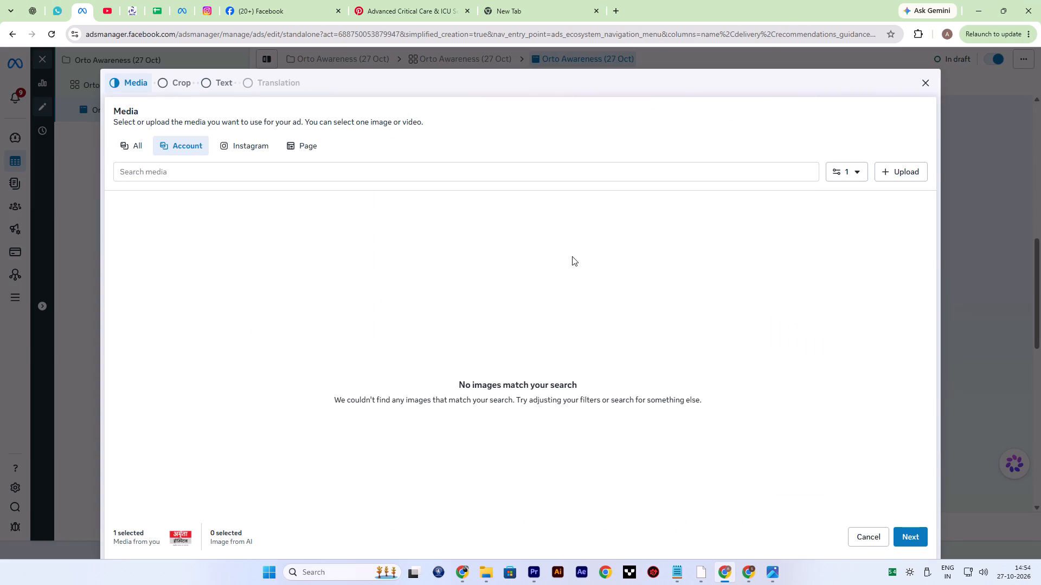
click(927, 86)
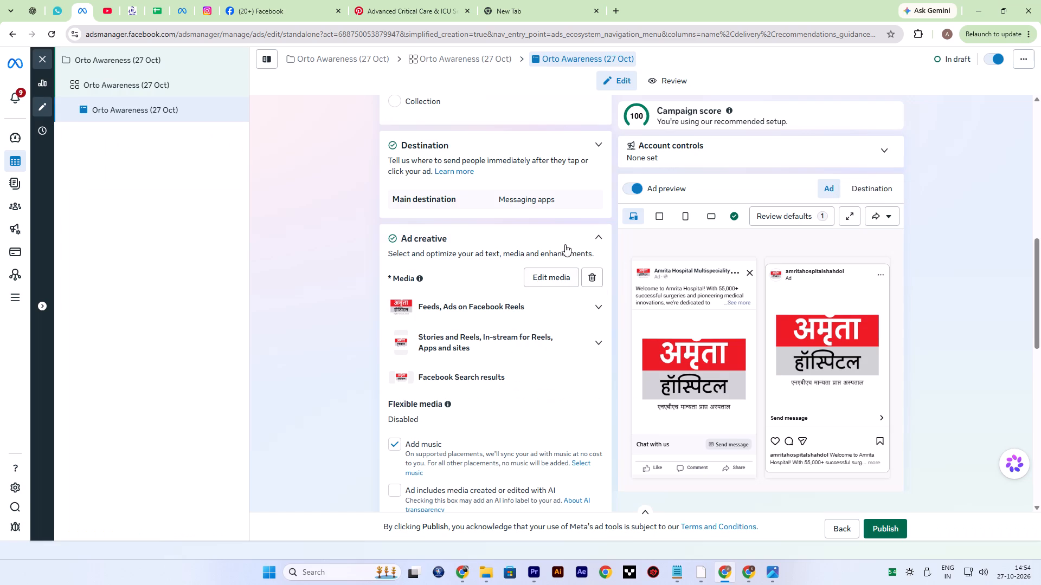
click(600, 234)
scroll(573, 336, down, 4)
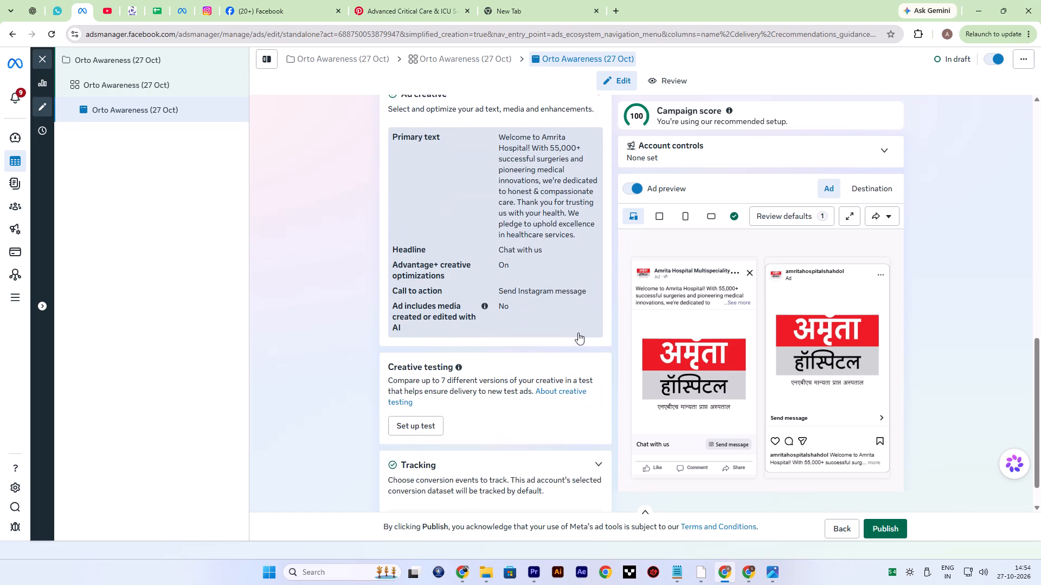
scroll(462, 421, down, 7)
Change the ad setup from creating an ad to "Use existing post".
scroll(462, 420, up, 9)
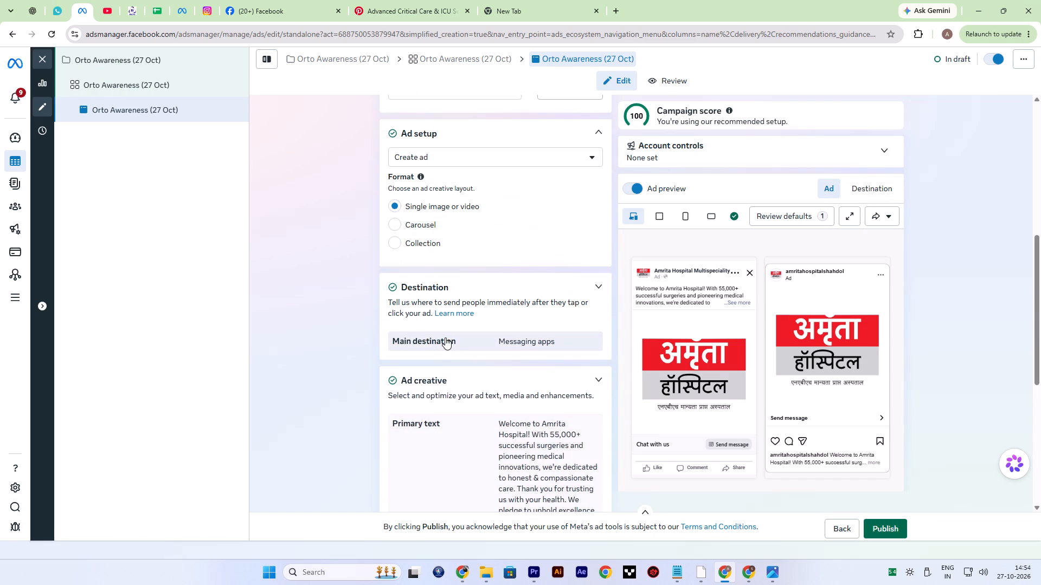
scroll(446, 420, up, 4)
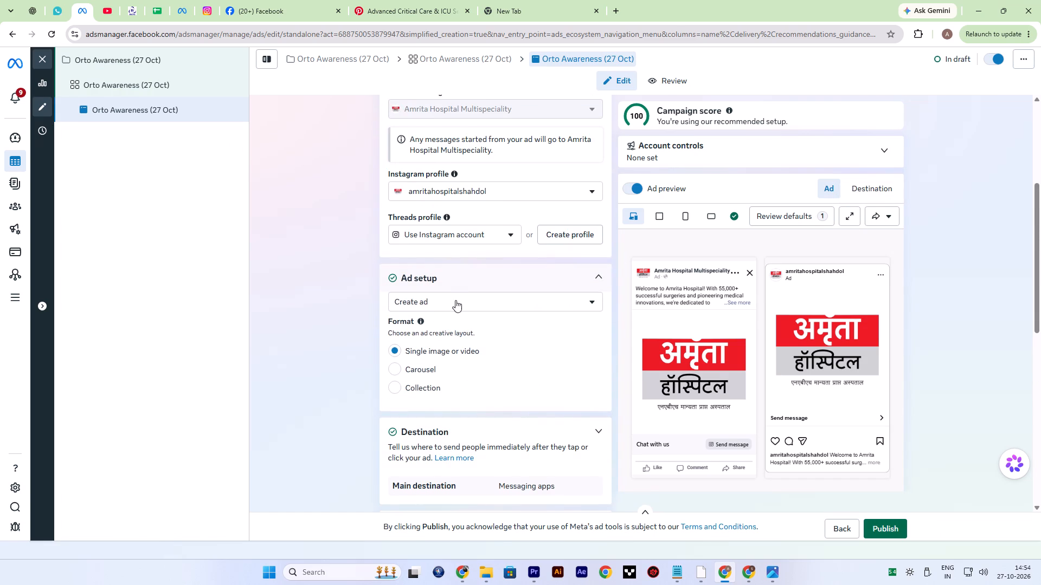
click(455, 301)
click(397, 346)
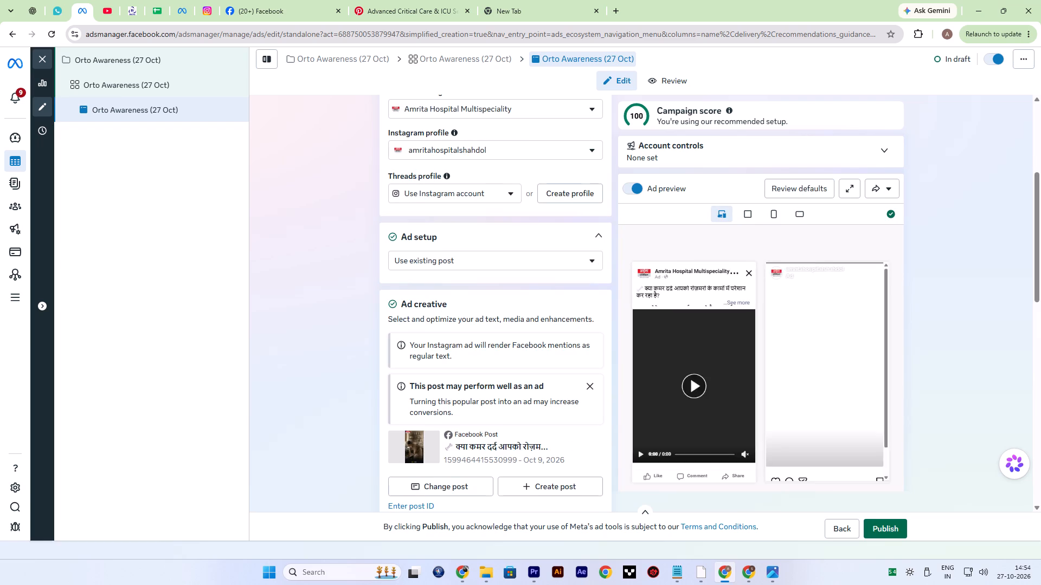
Replace the ad's post with the Instagram knee-pain photo post dated Oct 25, 2026.
scroll(464, 434, down, 7)
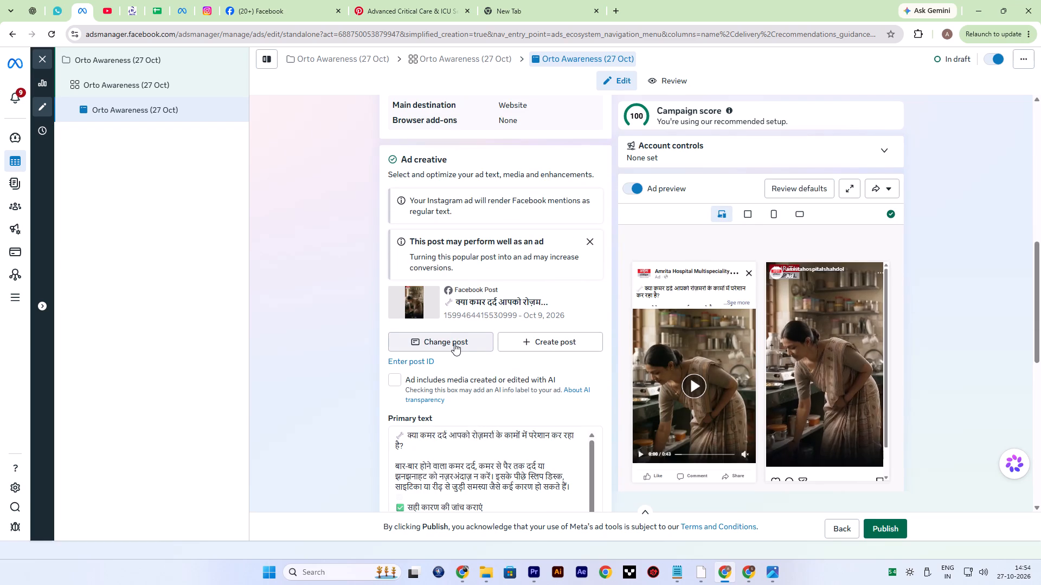
click(454, 343)
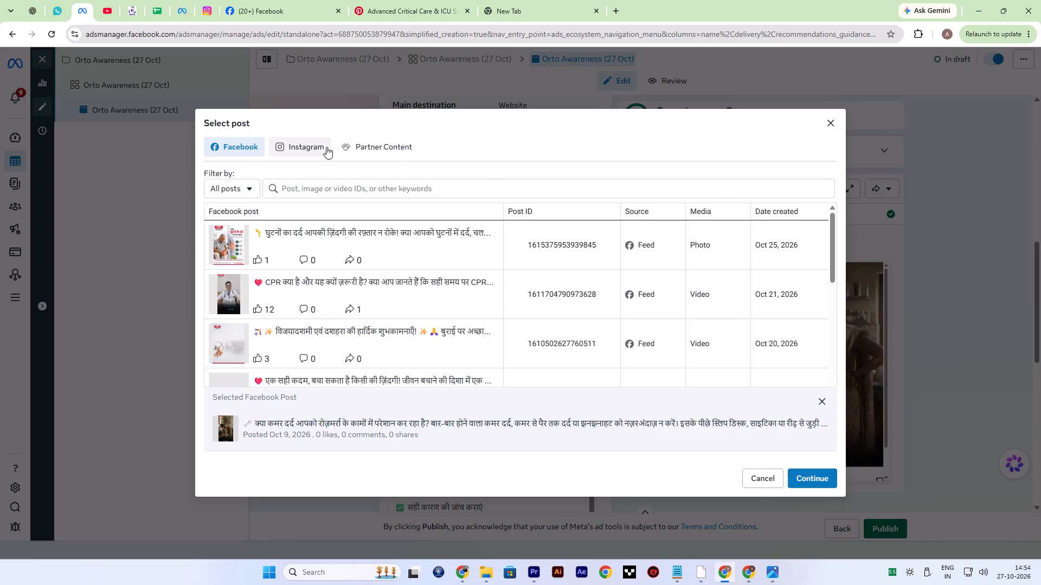
click(293, 145)
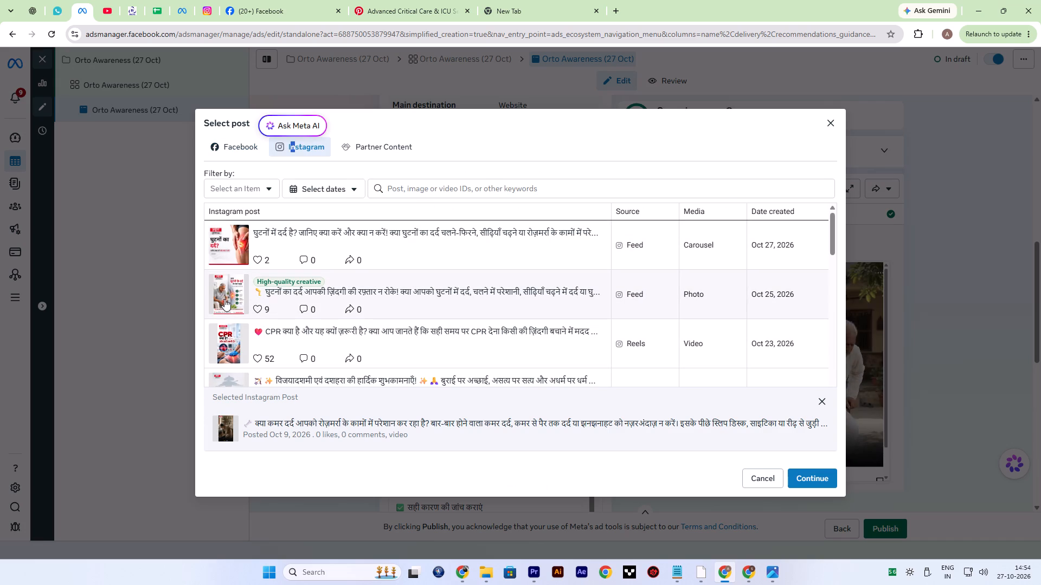
click(235, 290)
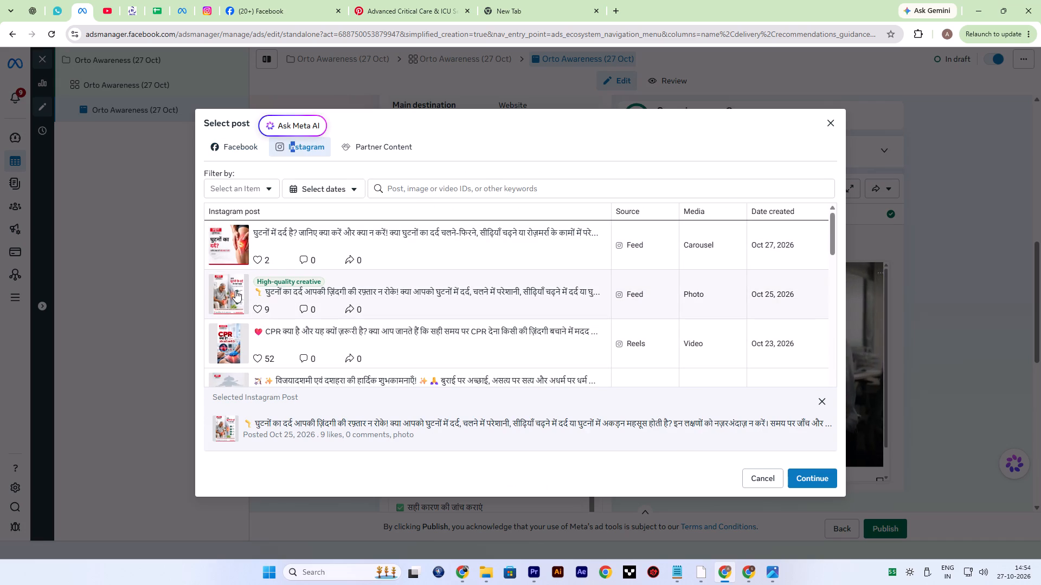
click(813, 477)
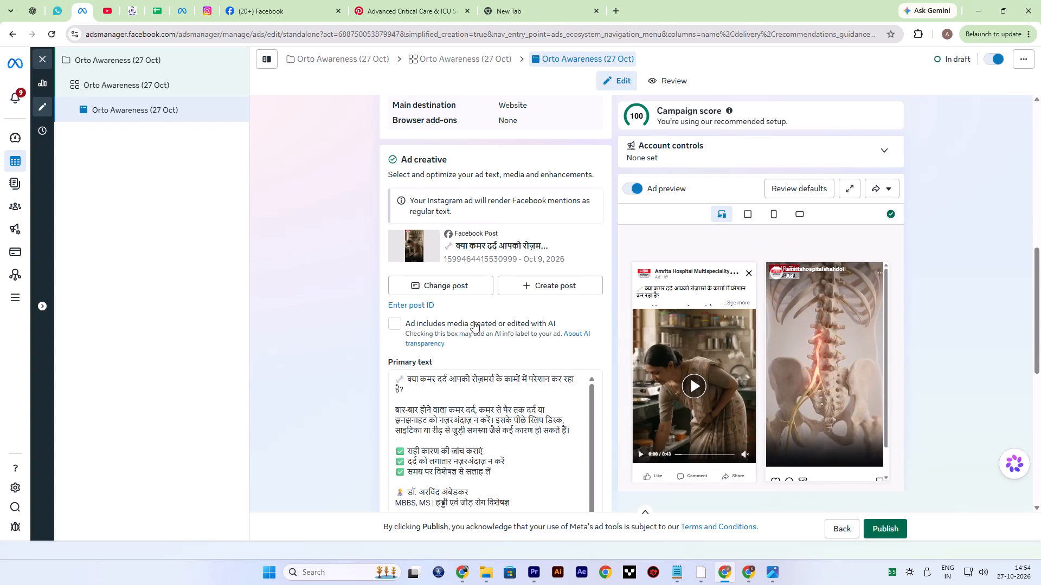
Examine the website destination fields, browser add-ons and placement delivery issues for the missing required link.
scroll(473, 321, up, 2)
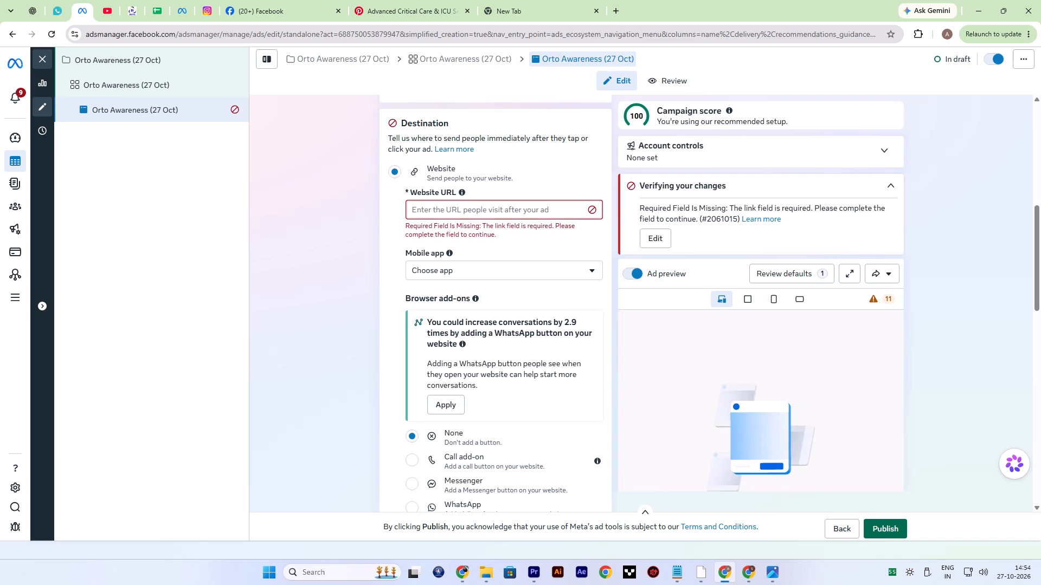
scroll(428, 317, up, 4)
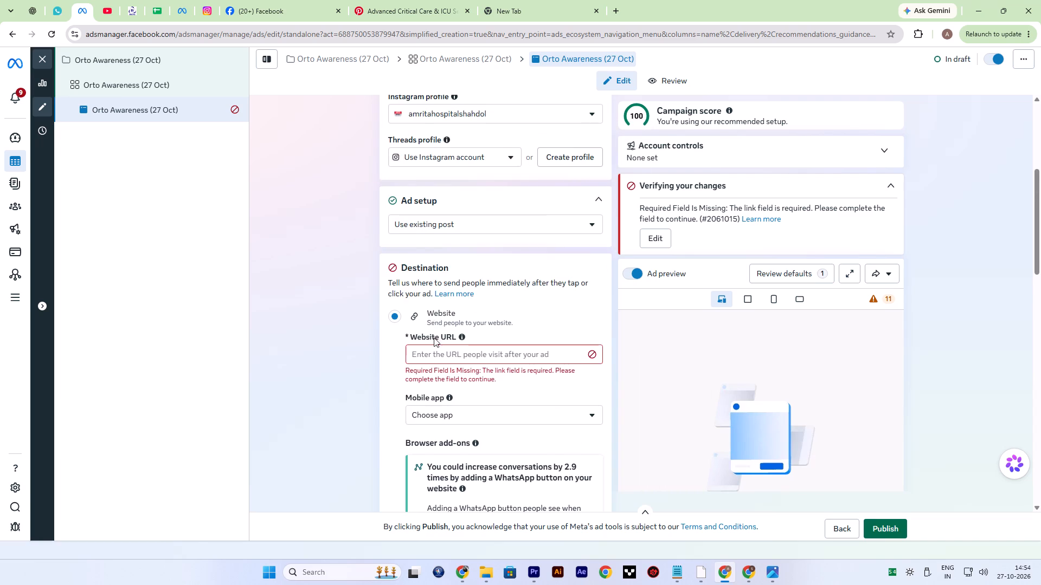
scroll(434, 337, up, 5)
scroll(434, 339, down, 8)
click(469, 306)
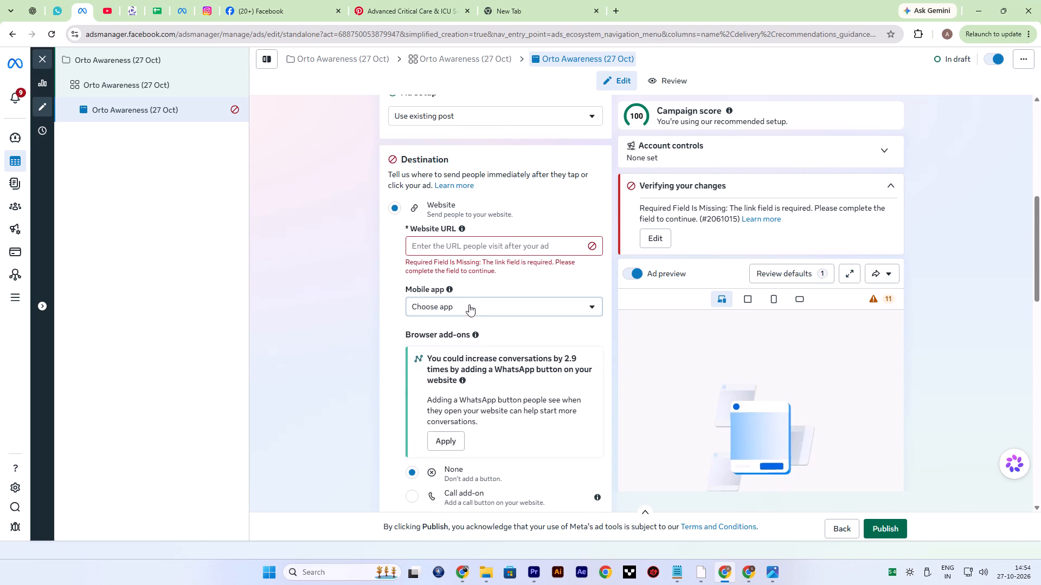
click(301, 304)
scroll(395, 409, down, 4)
scroll(420, 402, up, 2)
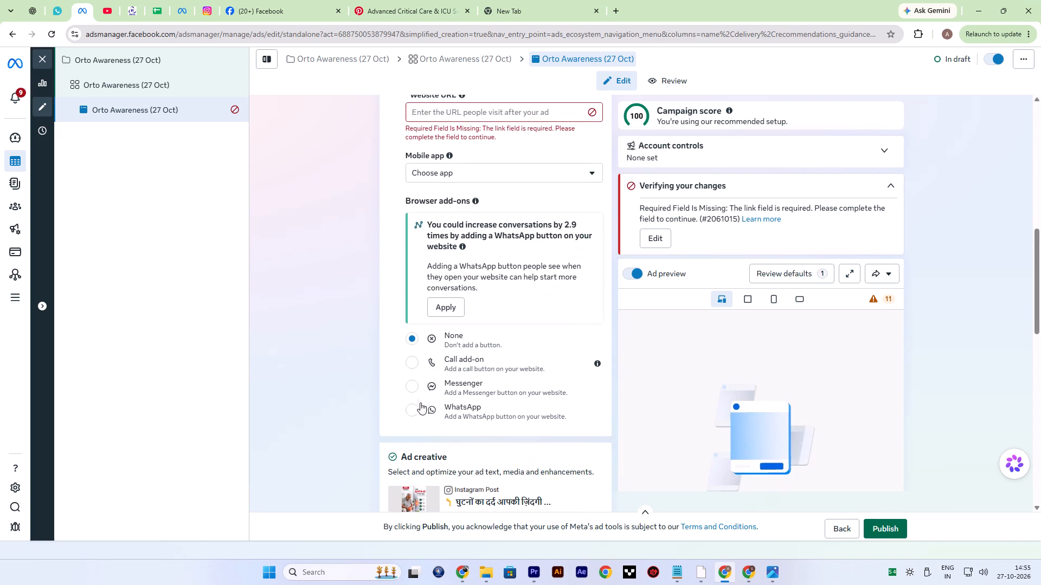
scroll(420, 402, up, 6)
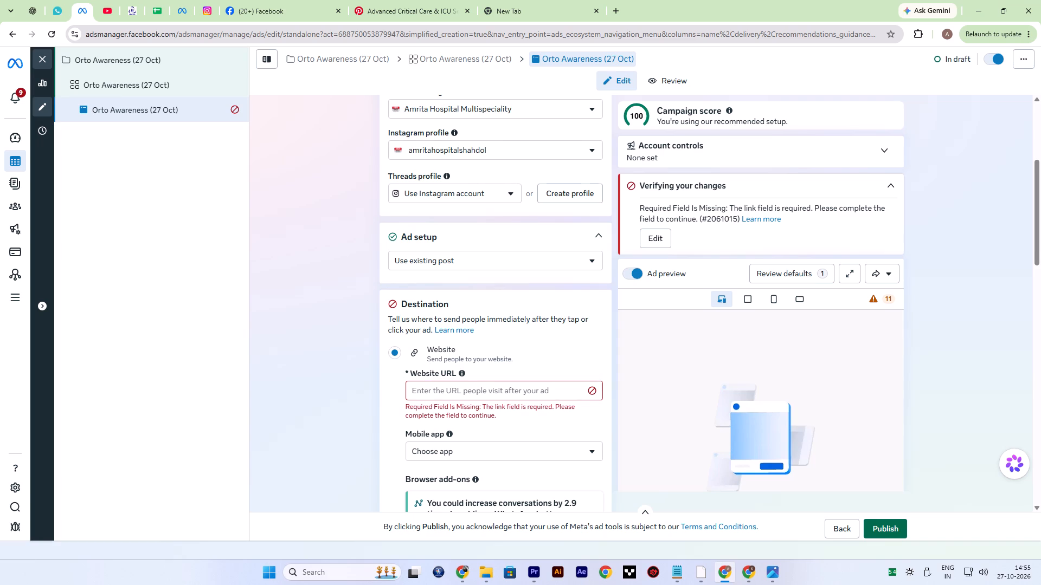
scroll(464, 392, up, 5)
scroll(732, 324, down, 5)
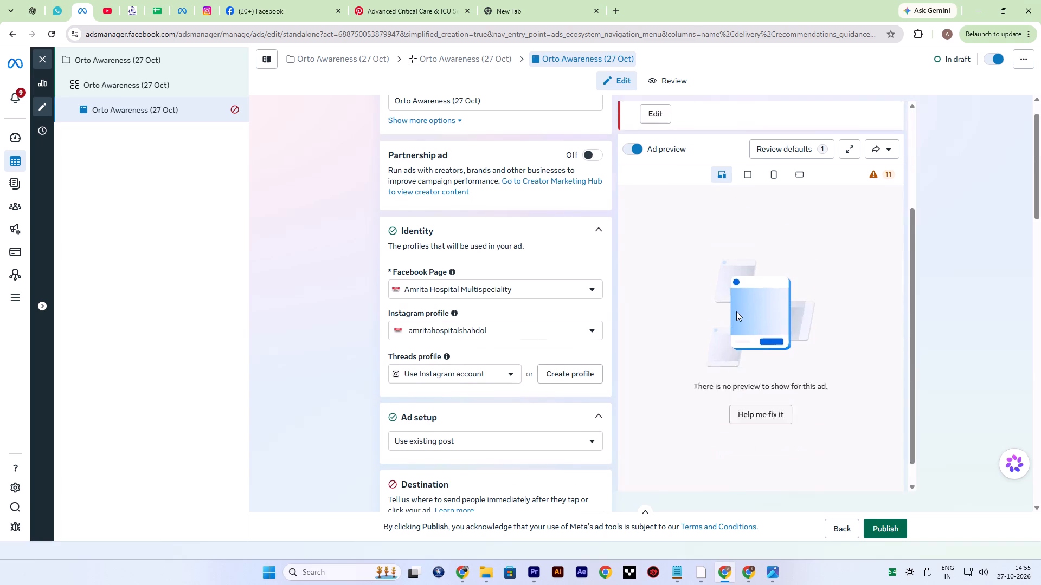
click(749, 374)
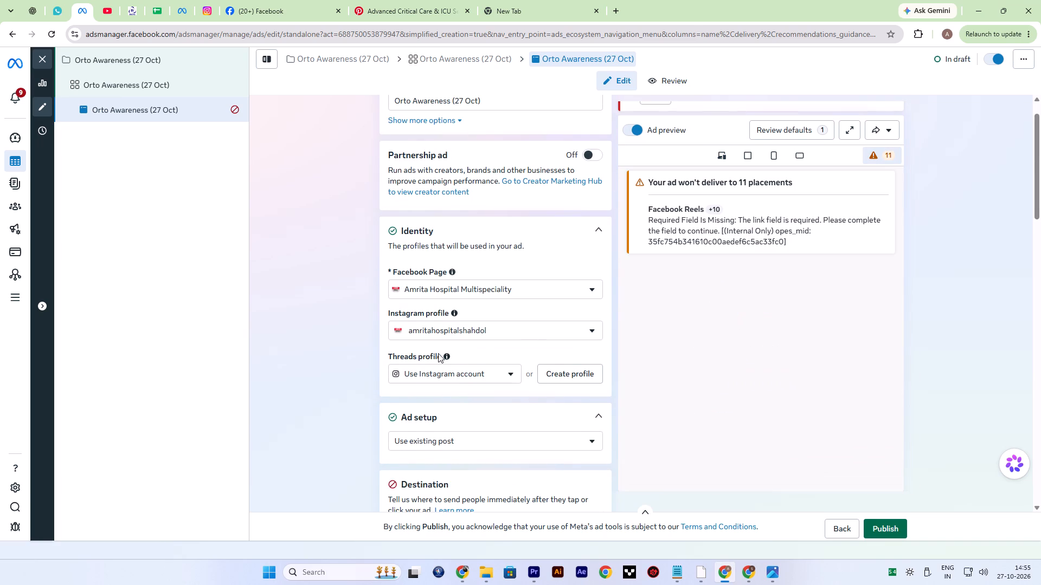
scroll(438, 365, up, 1)
scroll(441, 366, down, 10)
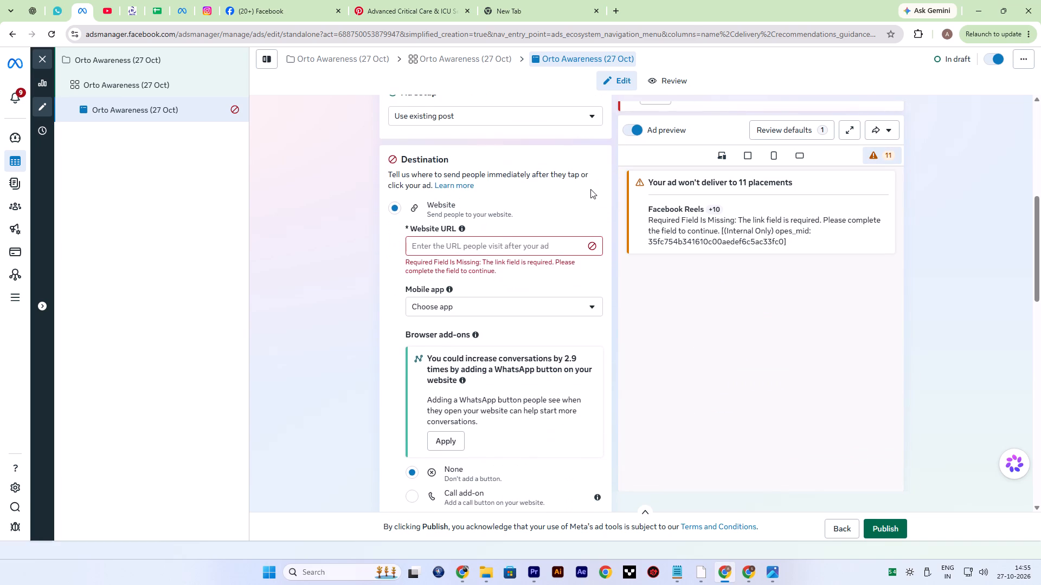
scroll(494, 330, up, 6)
scroll(449, 331, up, 10)
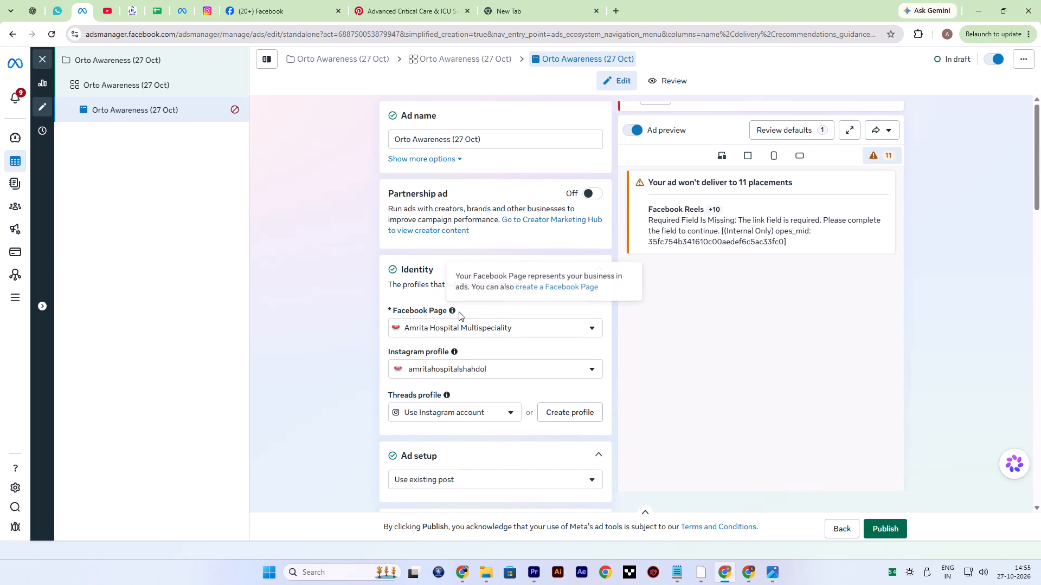
Turn off "Add a destination" below the existing post's primary text in the ad creative.
scroll(486, 380, down, 8)
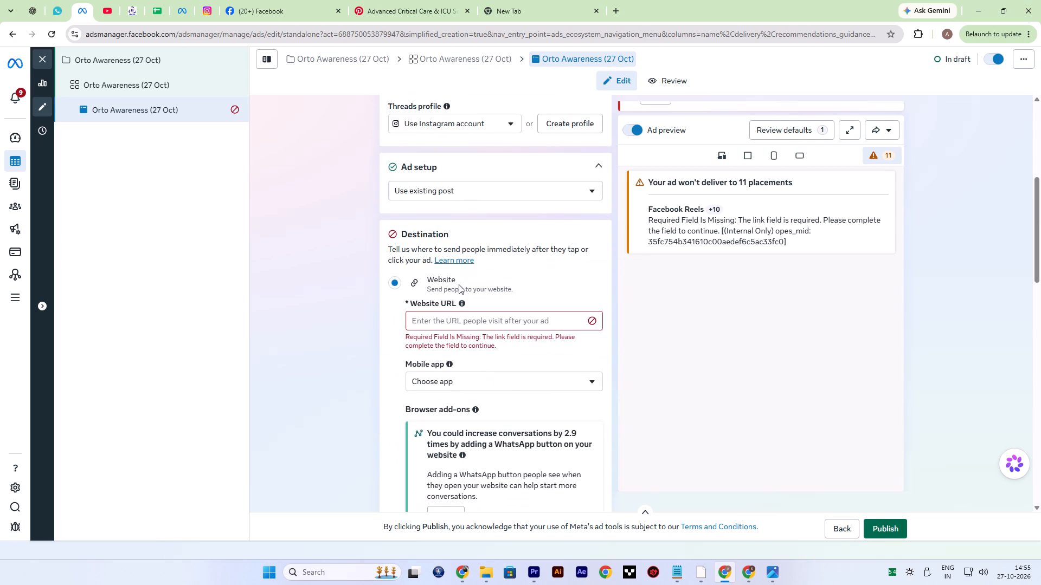
scroll(459, 303, down, 20)
scroll(480, 325, down, 5)
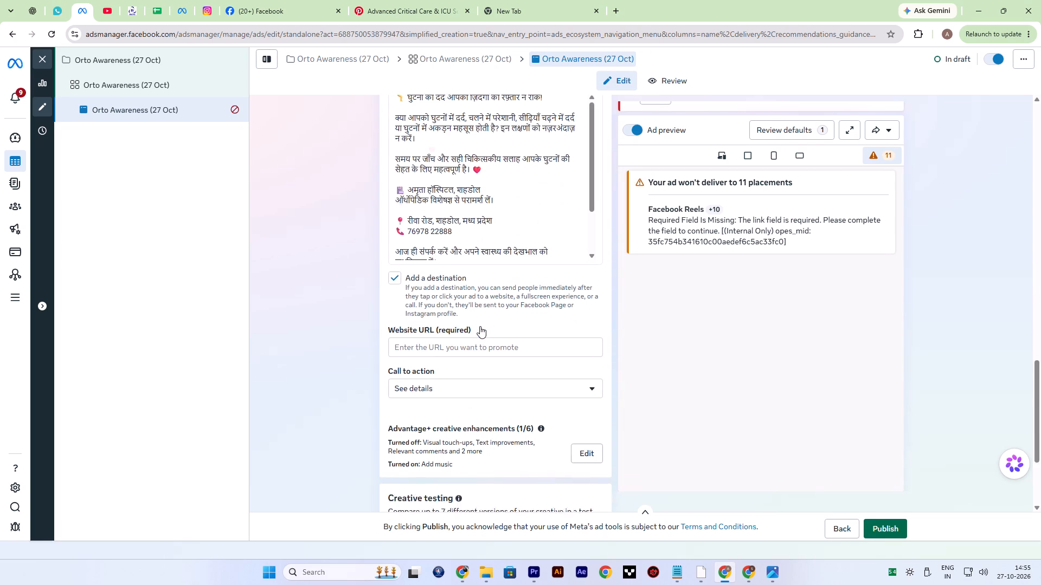
scroll(462, 406, down, 6)
scroll(504, 218, up, 3)
click(399, 214)
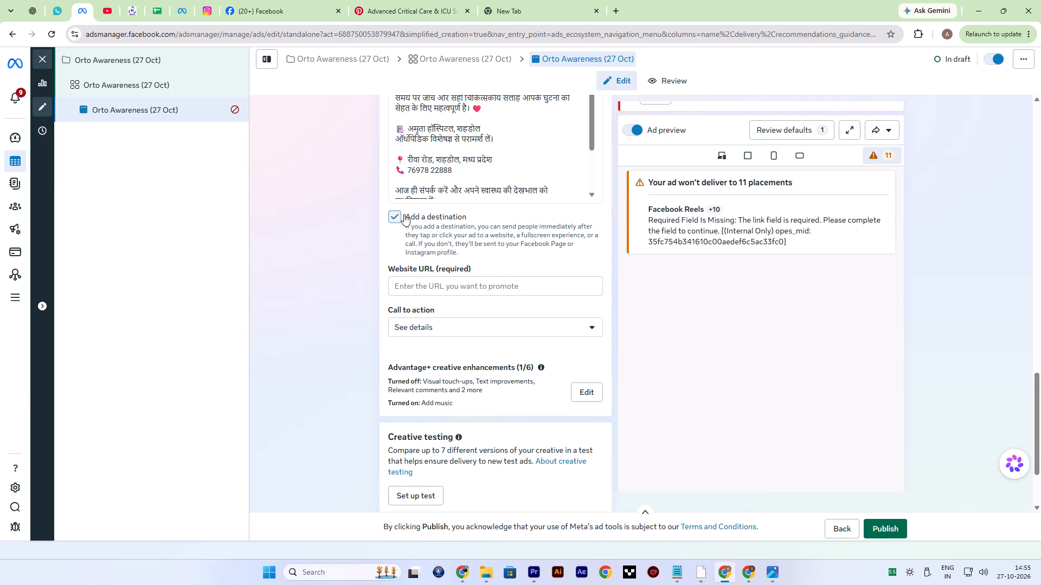
Review the ad's default creative settings and open the Advantage+ creative enhancements for editing.
scroll(420, 338, up, 12)
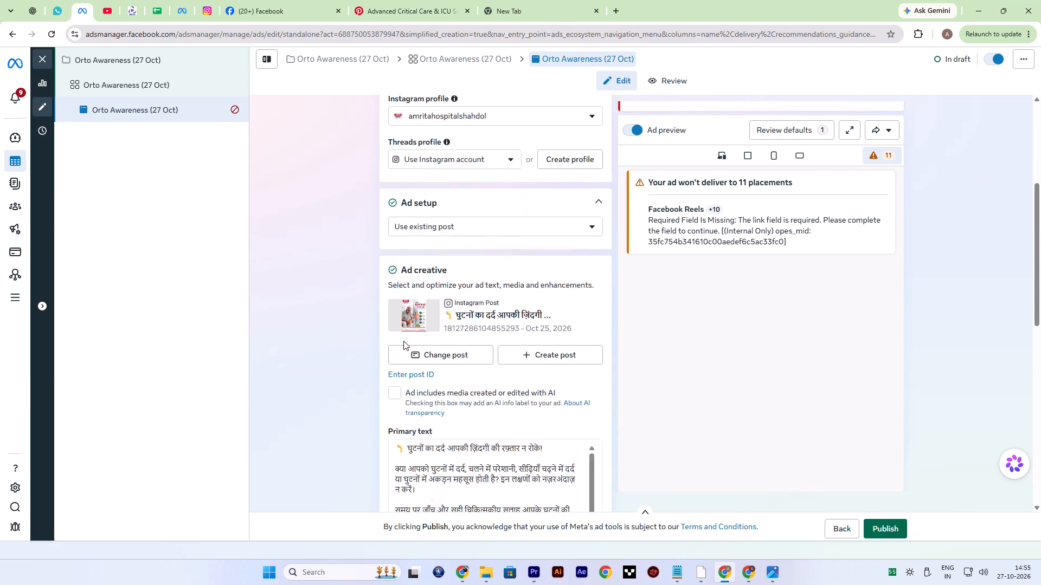
scroll(403, 341, up, 16)
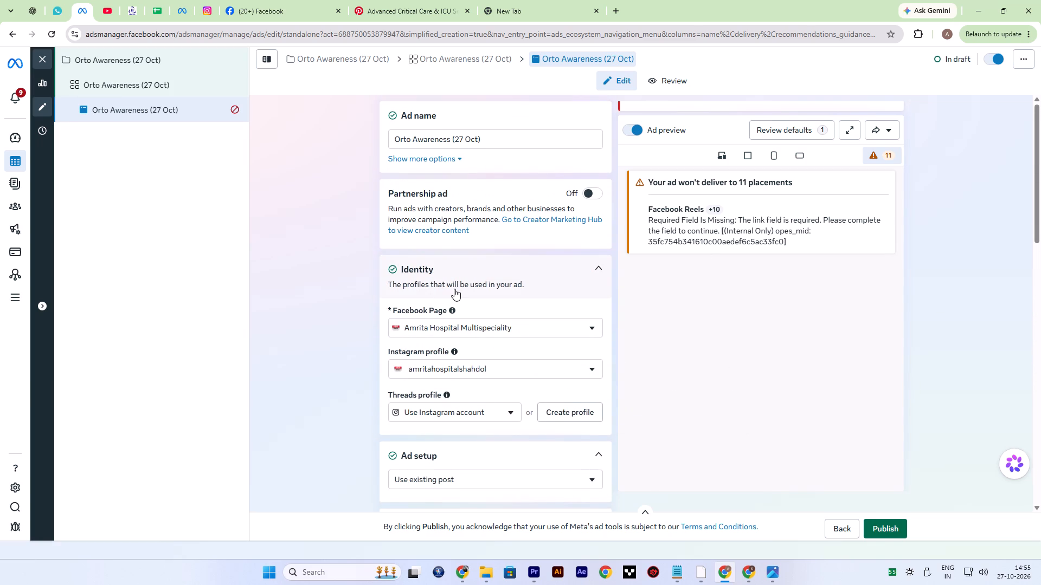
click(871, 156)
click(814, 131)
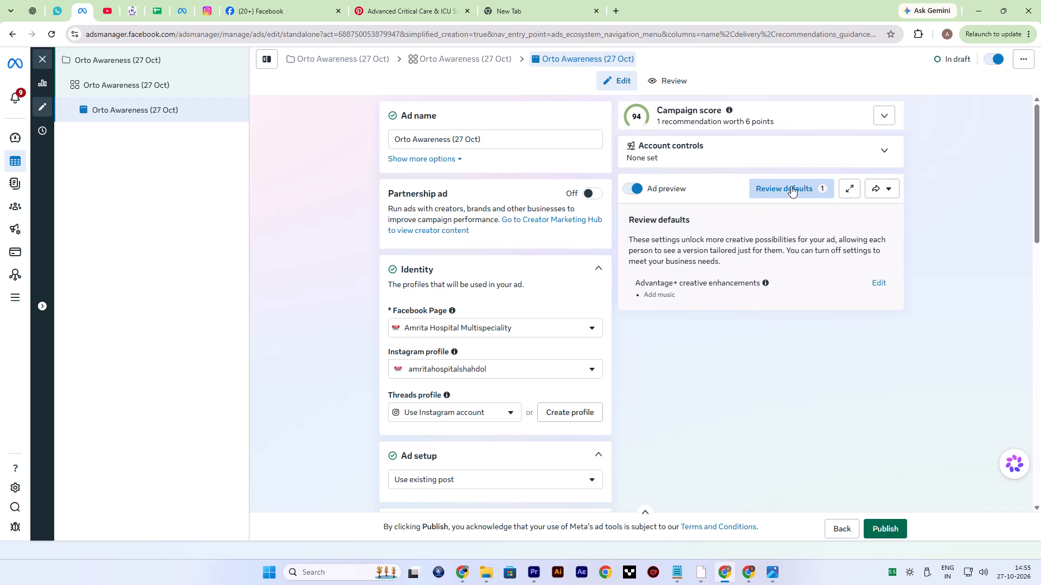
click(876, 283)
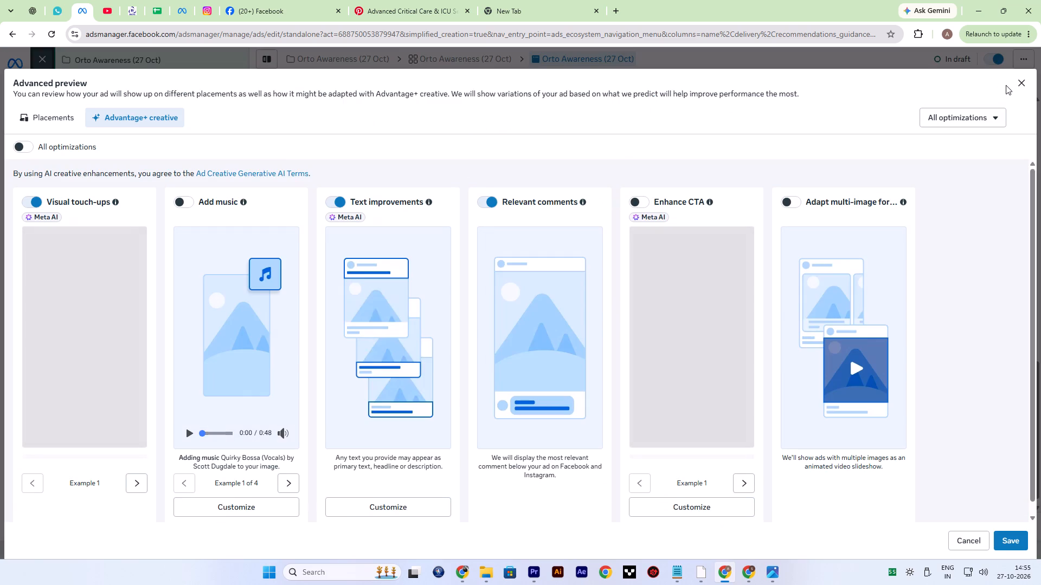
Turn on the Add music enhancement for the ad and open its manual music selection.
click(184, 205)
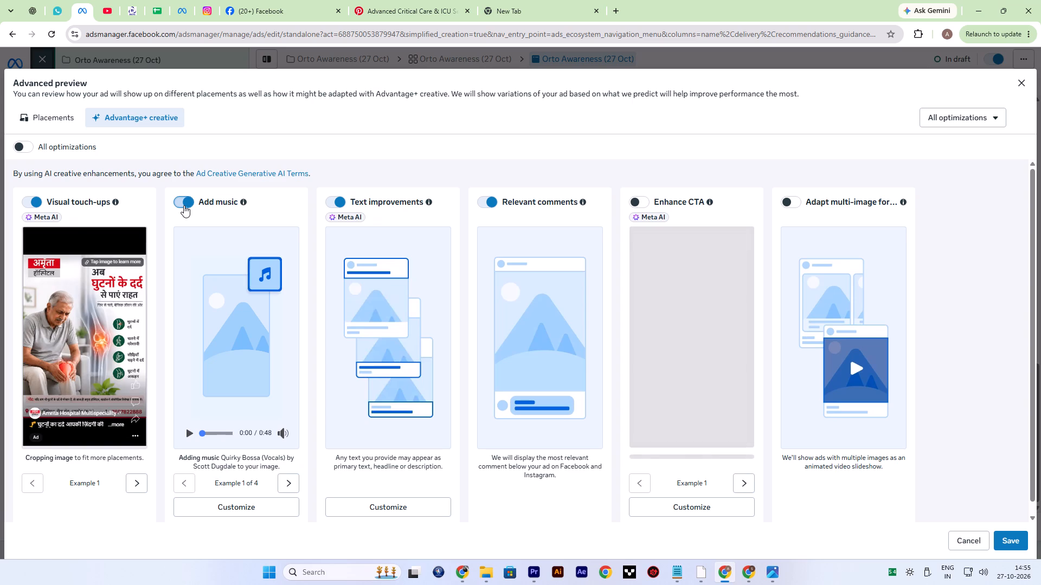
click(274, 506)
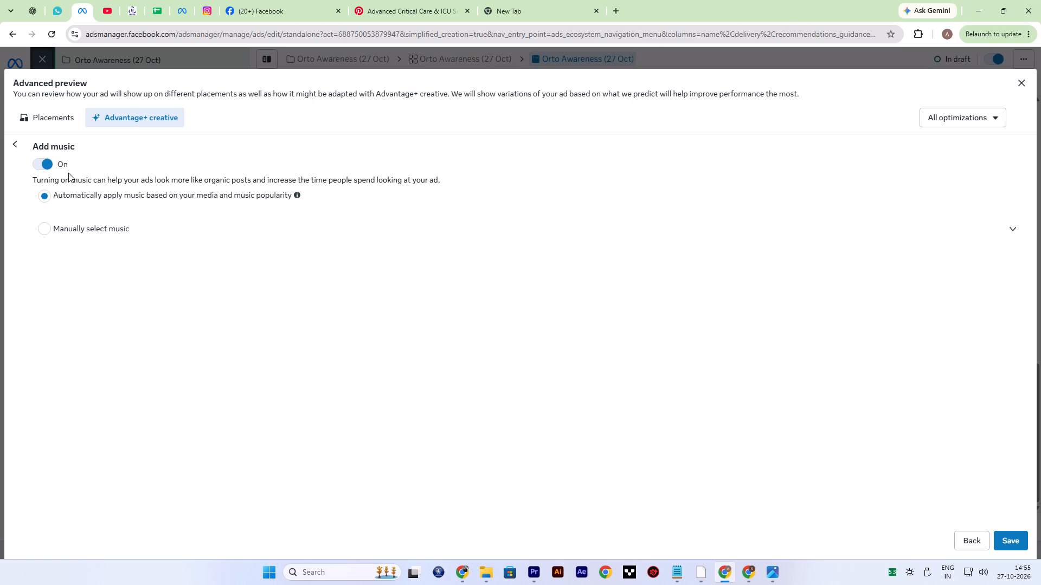
click(46, 224)
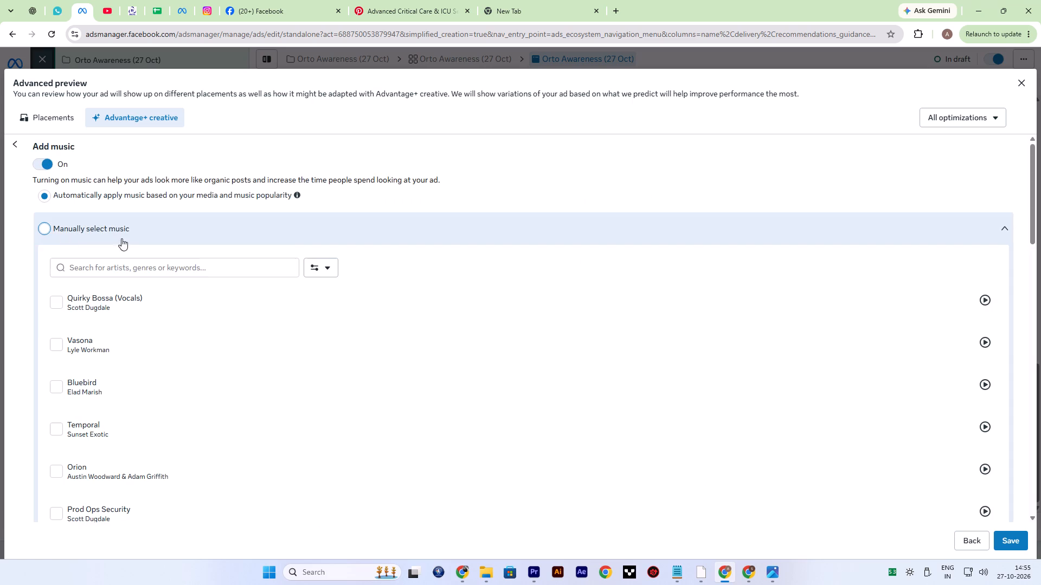
Search the music library for "hospital" and listen to the track Chelmsford Hospital Radio.
click(126, 265)
text(hospita;)
key(BackSpace)
key(l)
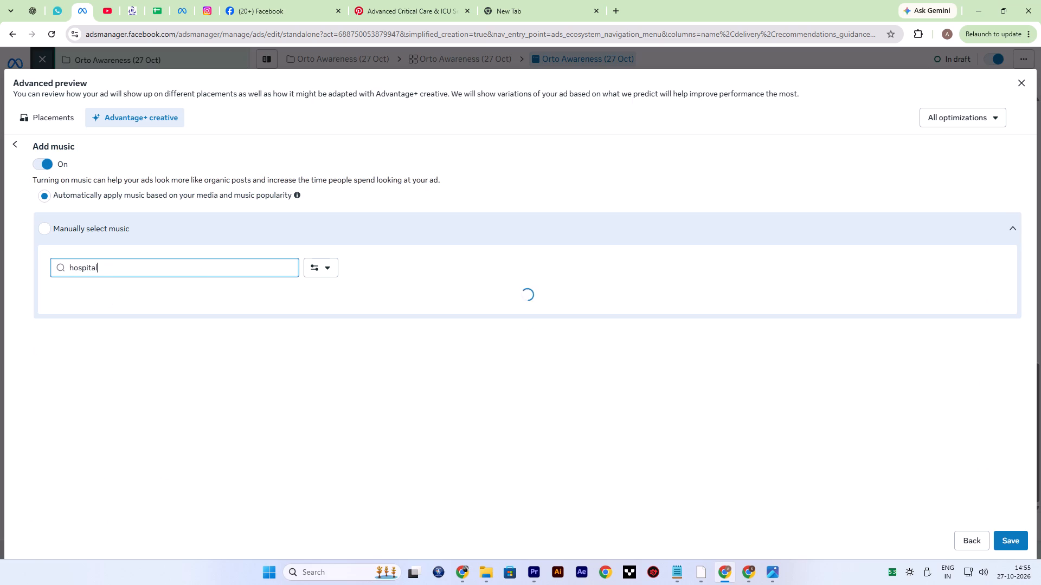
key(Return)
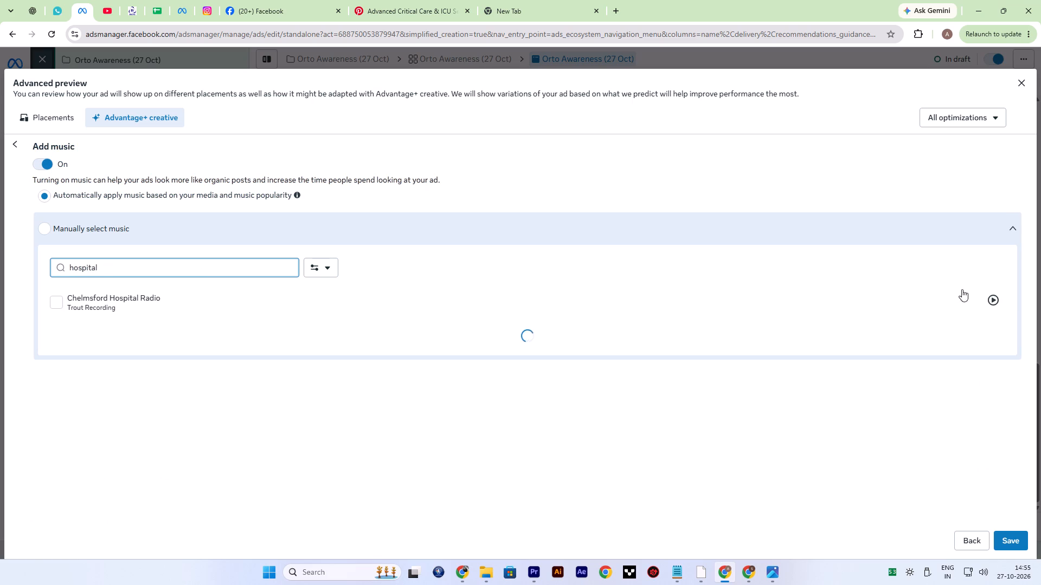
click(992, 299)
Search the music library for "soft" and compare the tracks from Soft Glow to Soft And Slow by listening, replaying Soft Murmurs.
click(147, 265)
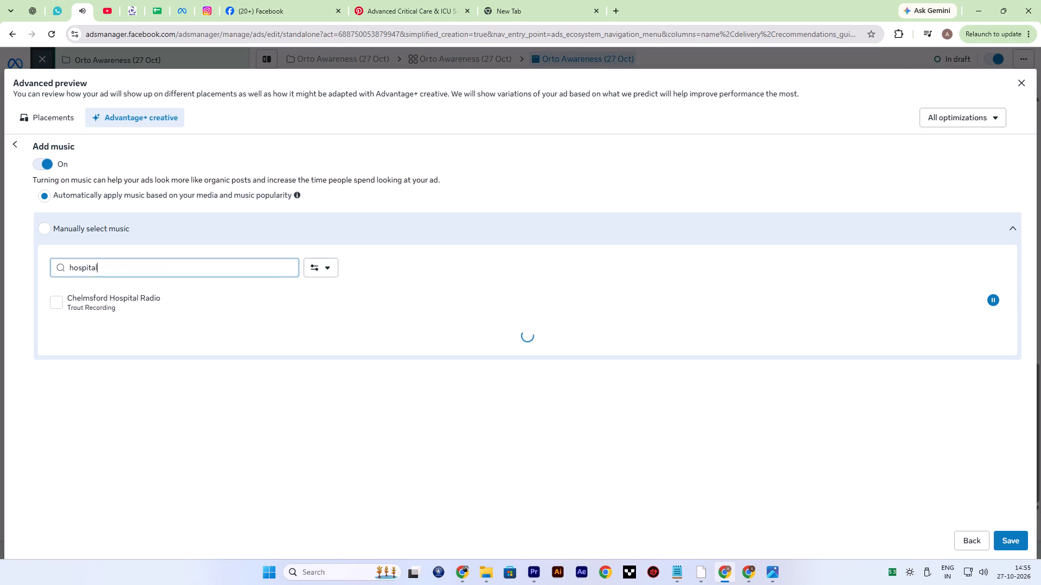
key(ctrl+a)
text(soft)
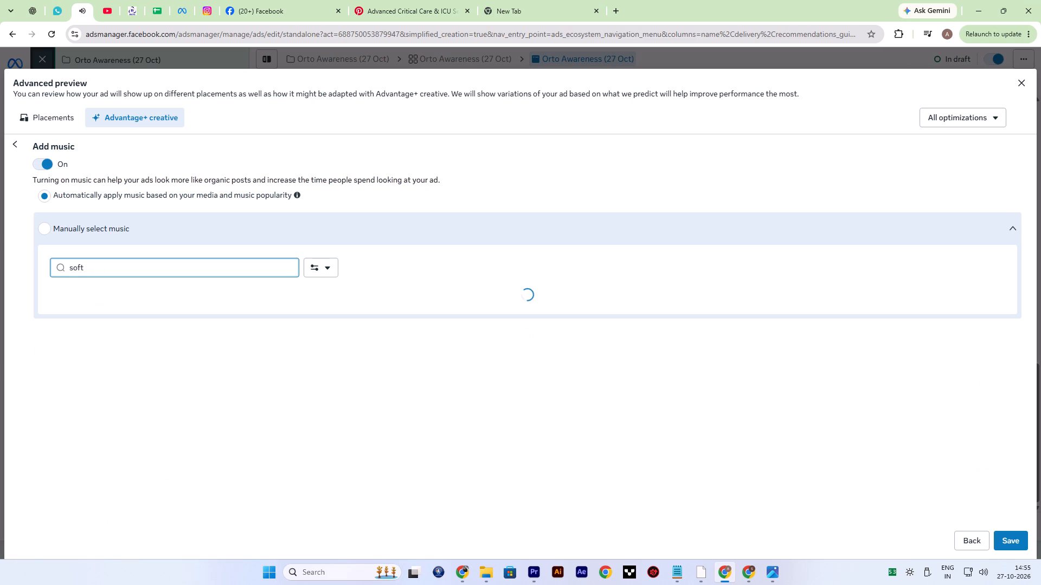
key(Return)
click(985, 303)
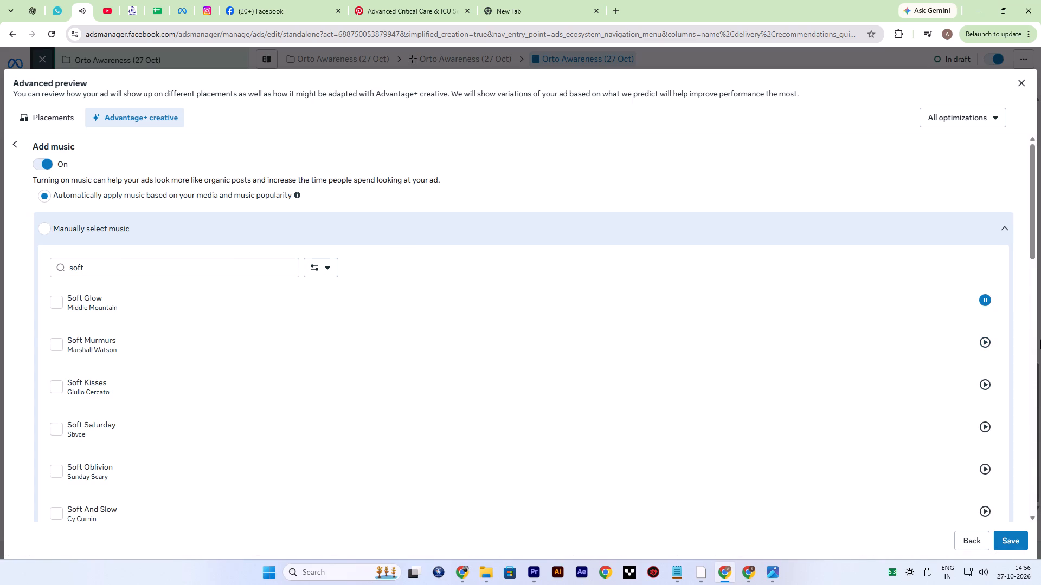
click(987, 342)
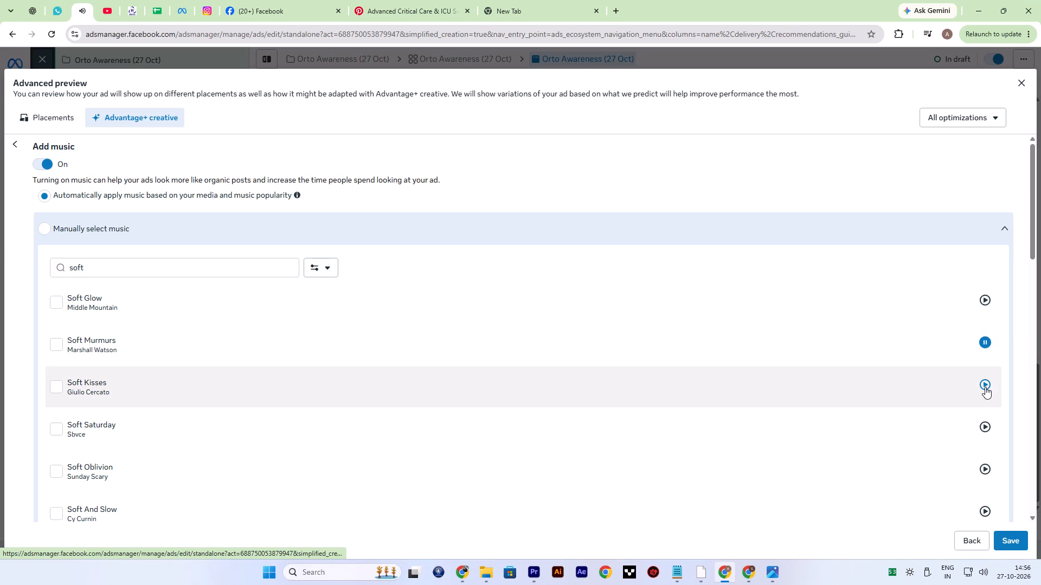
click(985, 387)
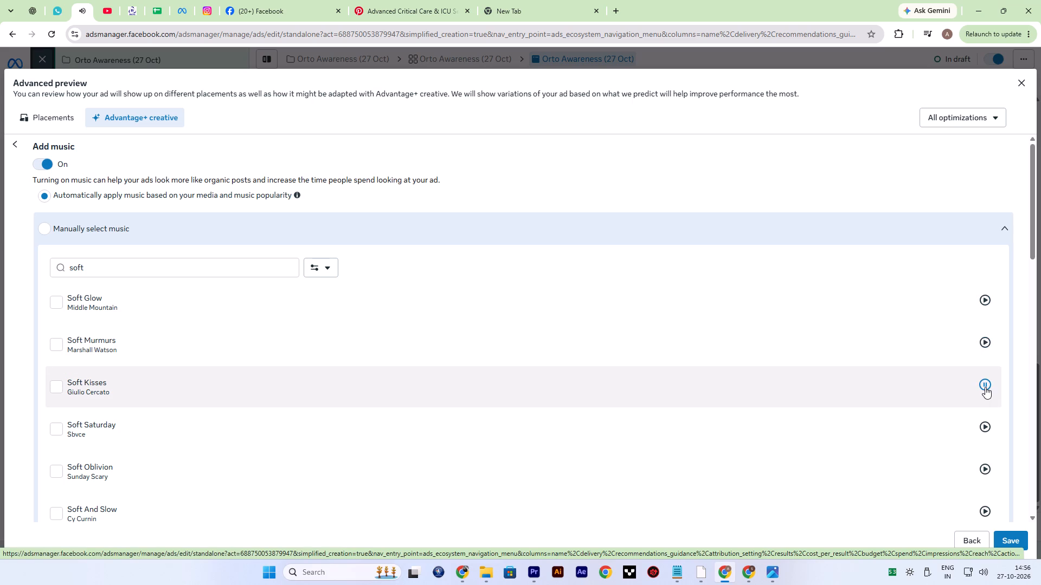
click(985, 430)
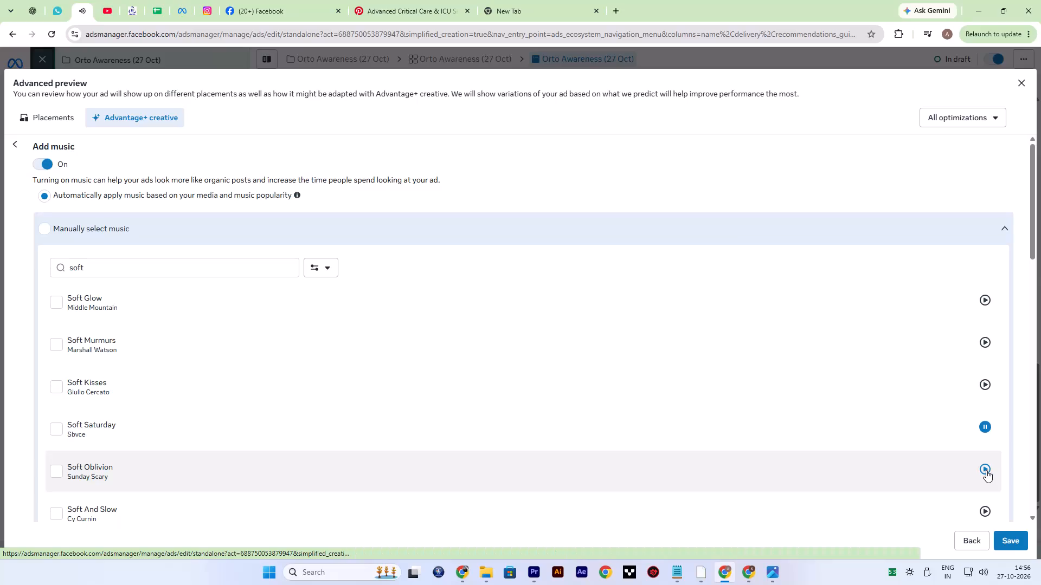
scroll(973, 423, down, 2)
click(981, 400)
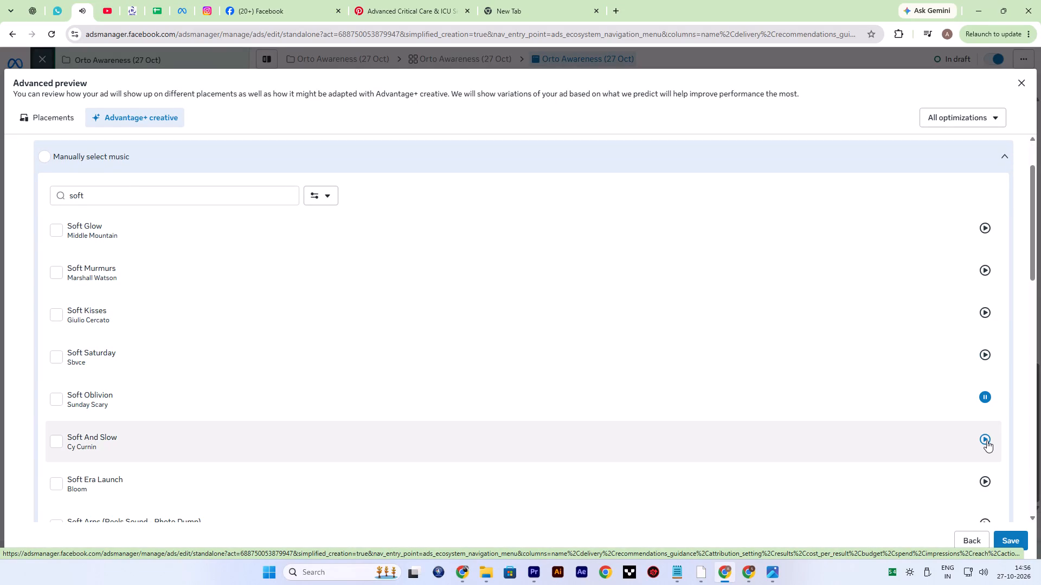
click(987, 440)
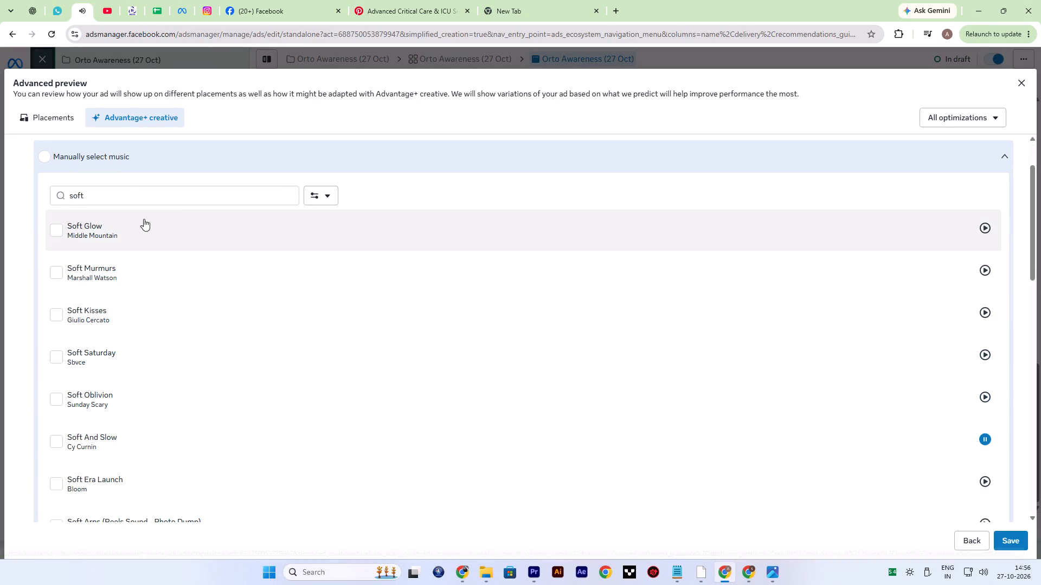
click(984, 268)
scroll(349, 455, down, 4)
scroll(398, 321, up, 3)
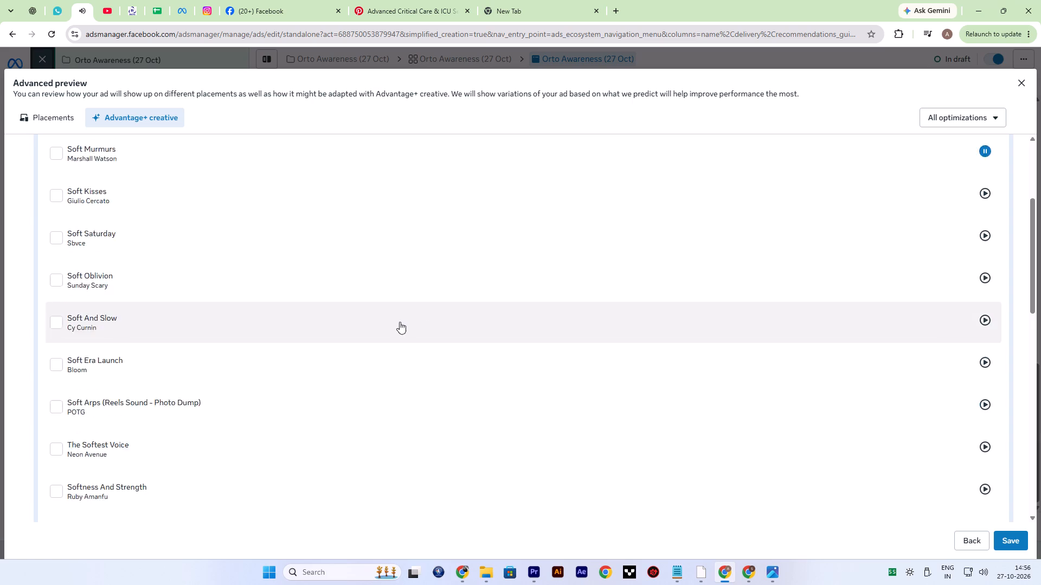
scroll(400, 322, up, 5)
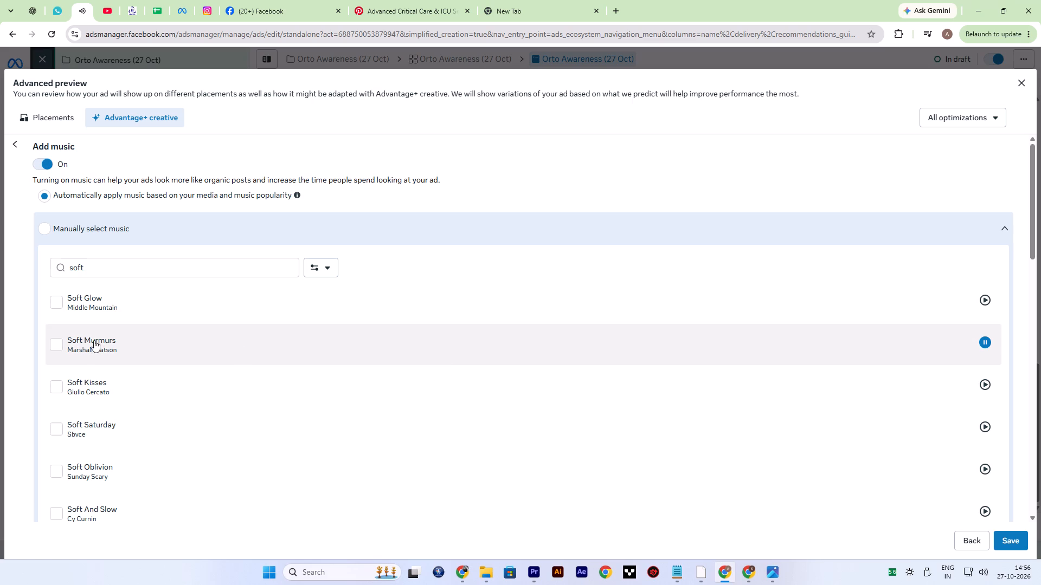
Select the track Soft Murmurs by Marshall Watson as the ad's music and save the music choice.
click(55, 347)
click(1014, 543)
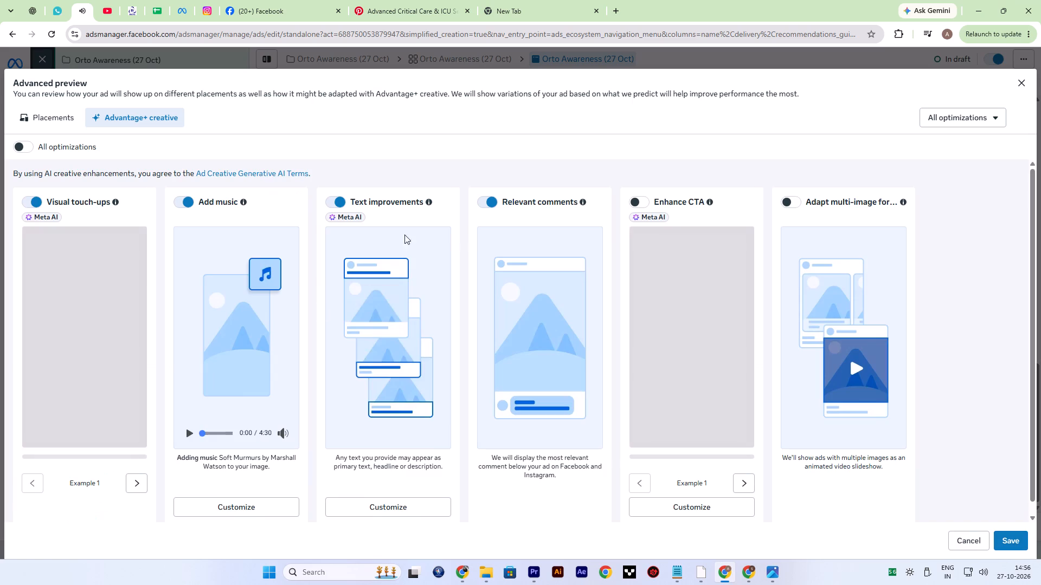
Play the ad's added music and skip ahead in the track to hear another part.
click(184, 437)
click(213, 433)
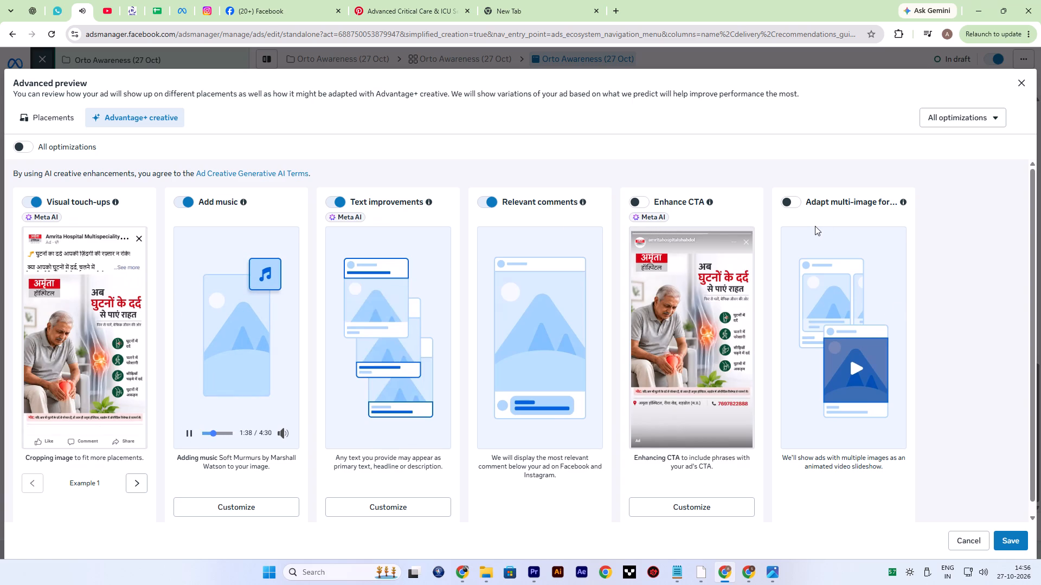
Turn on the Enhance CTA enhancement, look through its customization preview, and save the ad's Advantage+ creative enhancements.
click(636, 203)
scroll(705, 461, down, 1)
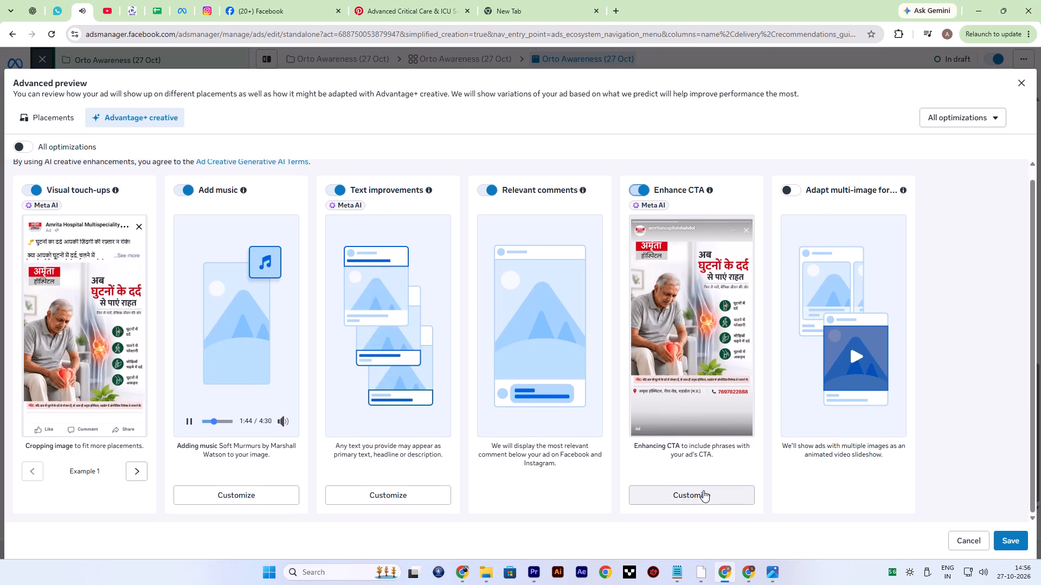
click(703, 490)
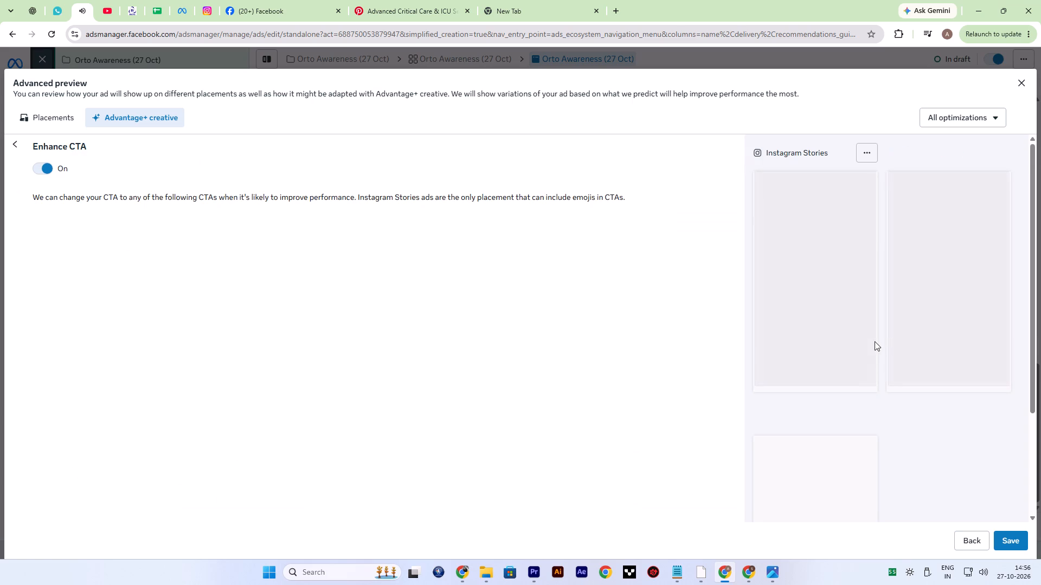
scroll(878, 340, down, 15)
scroll(875, 349, up, 15)
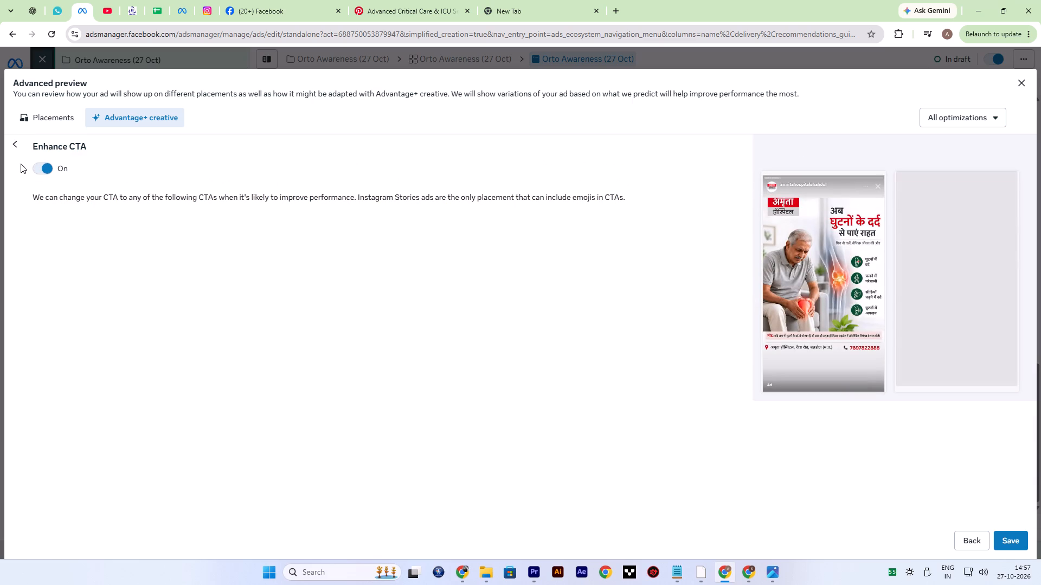
click(15, 147)
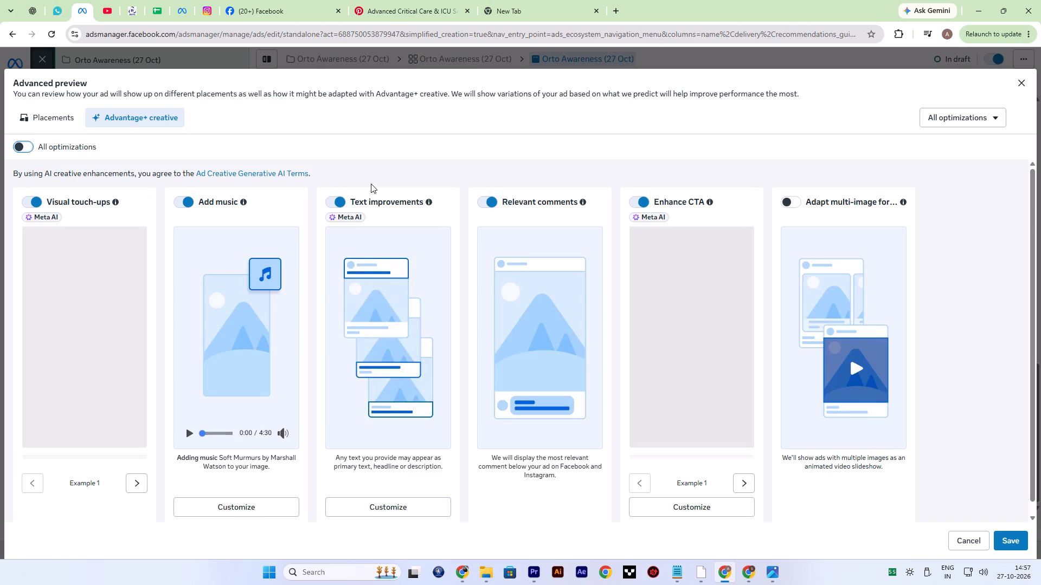
scroll(957, 334, down, 3)
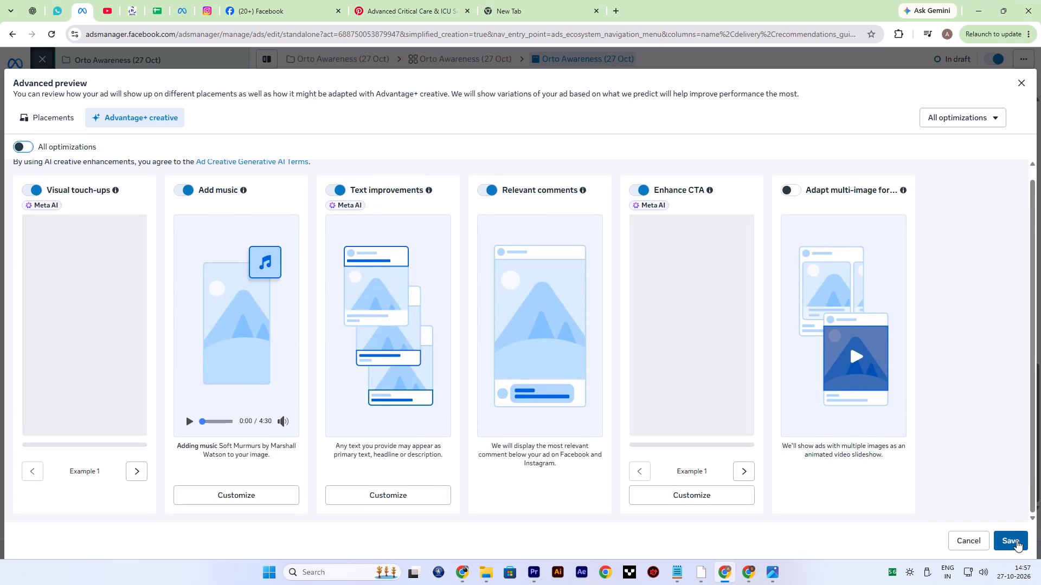
click(1017, 540)
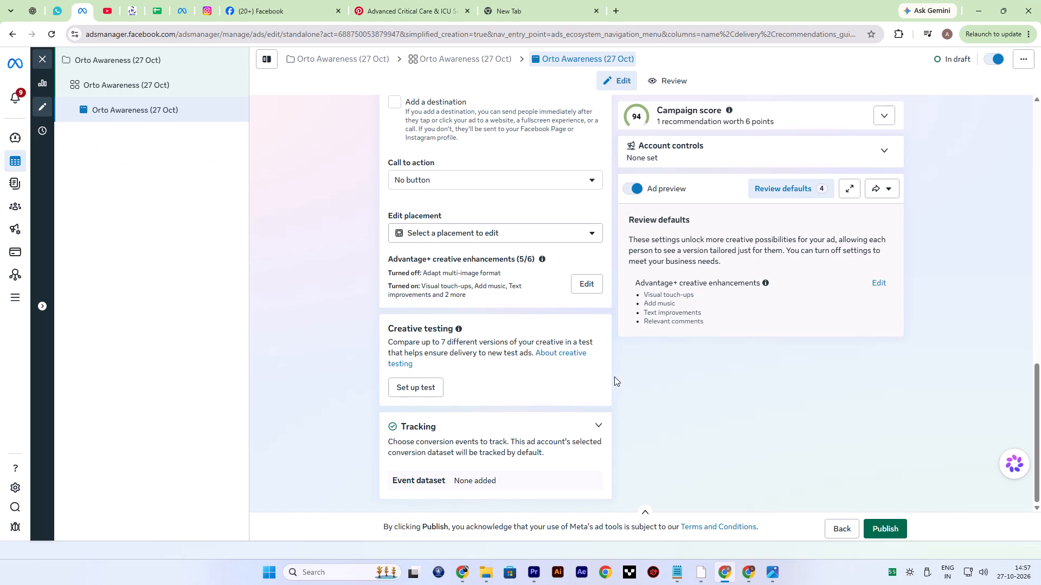
Apply the campaign score recommendation to change the call to action button to open a WhatsApp chat.
scroll(454, 378, up, 19)
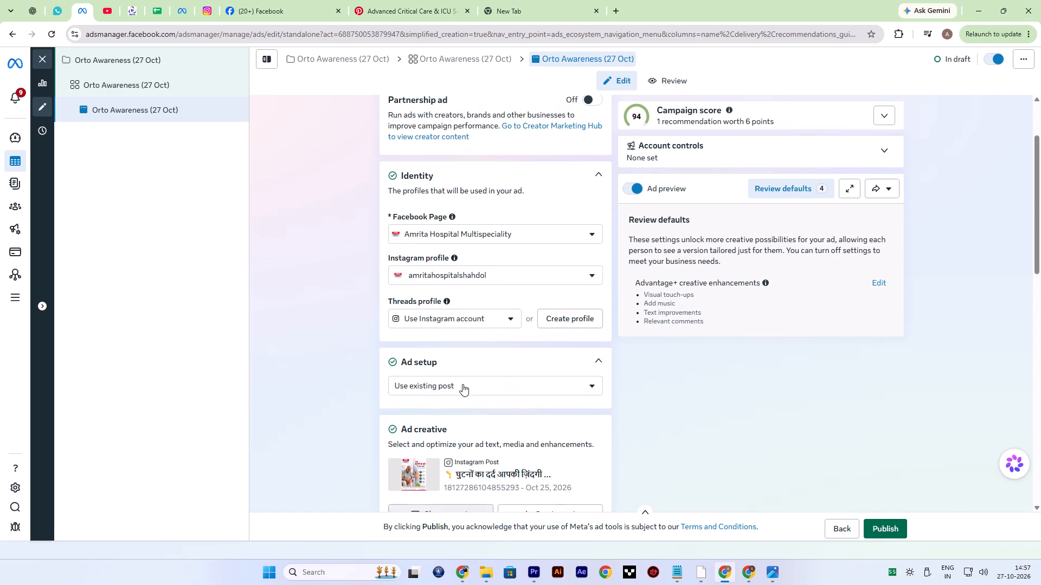
scroll(462, 384, up, 14)
click(884, 121)
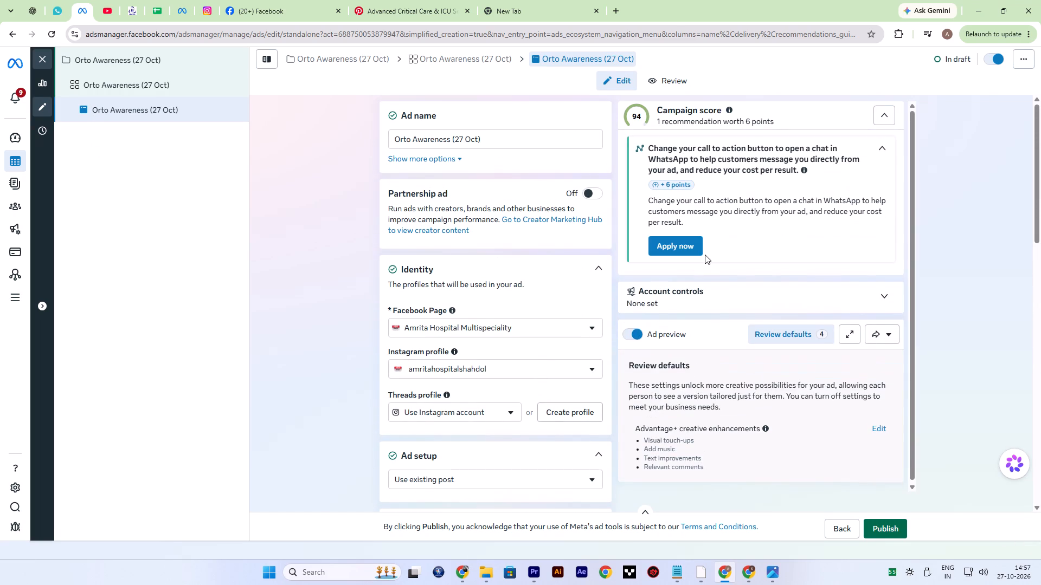
click(686, 251)
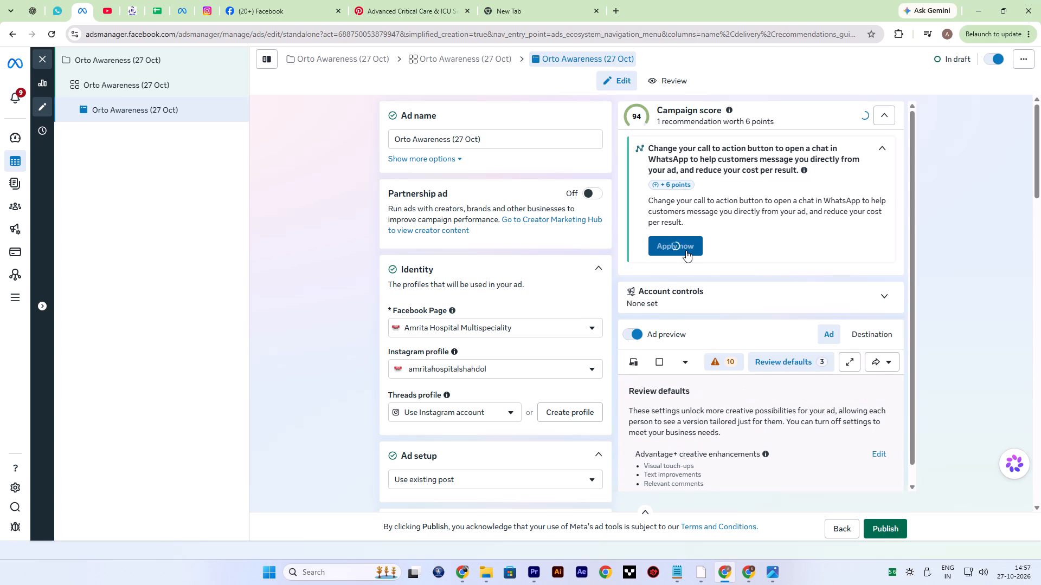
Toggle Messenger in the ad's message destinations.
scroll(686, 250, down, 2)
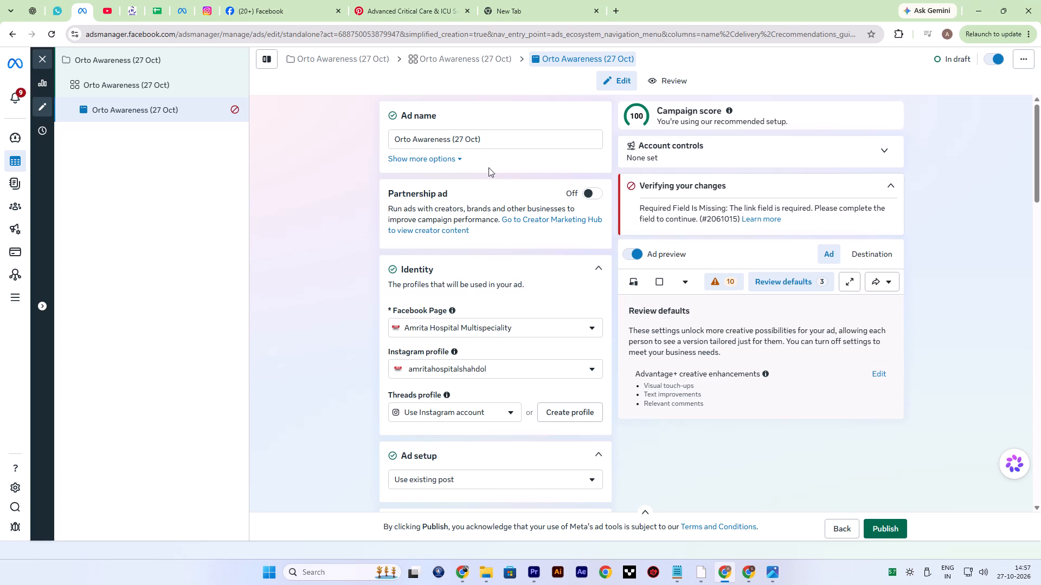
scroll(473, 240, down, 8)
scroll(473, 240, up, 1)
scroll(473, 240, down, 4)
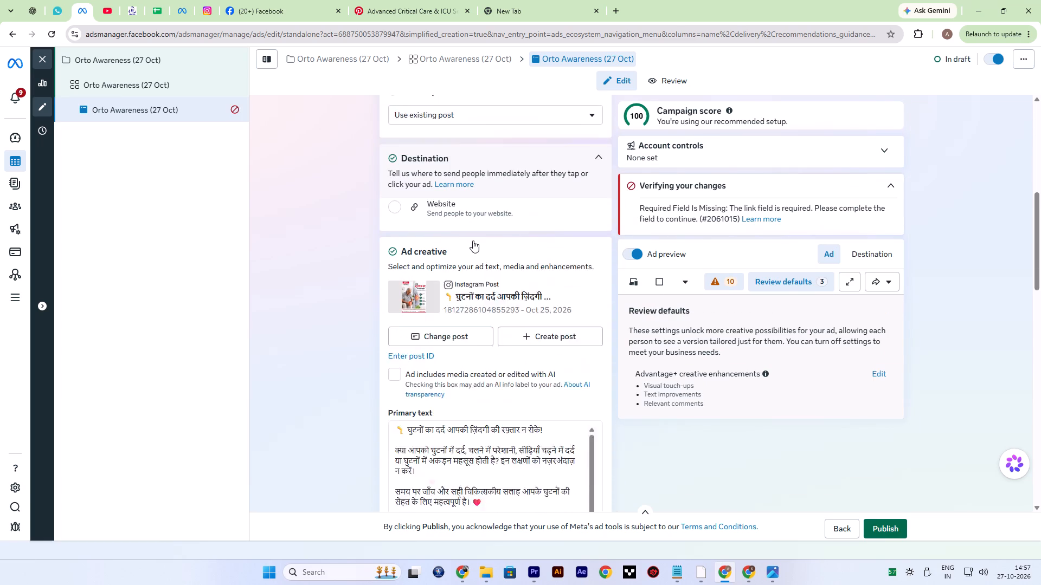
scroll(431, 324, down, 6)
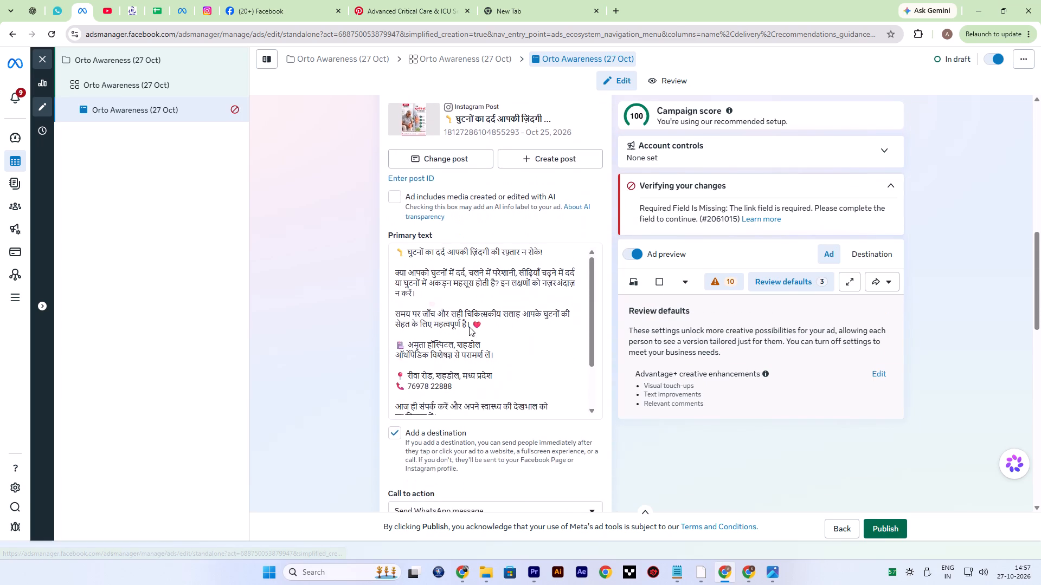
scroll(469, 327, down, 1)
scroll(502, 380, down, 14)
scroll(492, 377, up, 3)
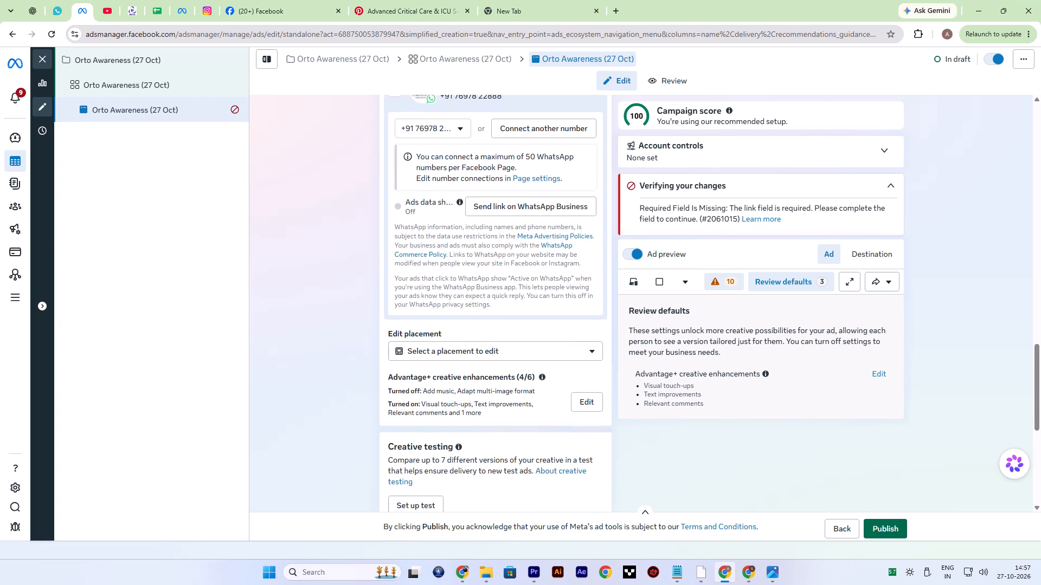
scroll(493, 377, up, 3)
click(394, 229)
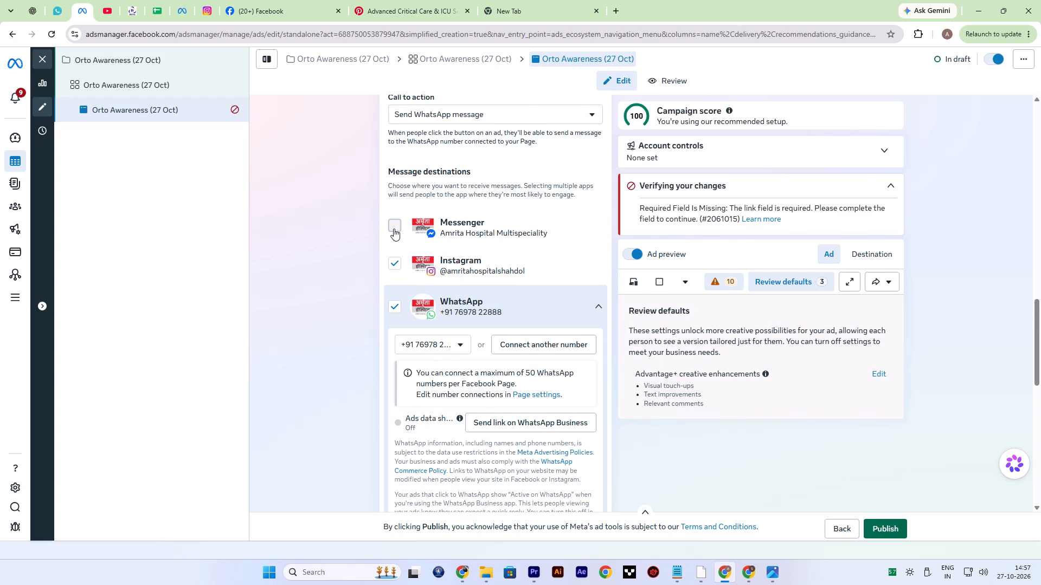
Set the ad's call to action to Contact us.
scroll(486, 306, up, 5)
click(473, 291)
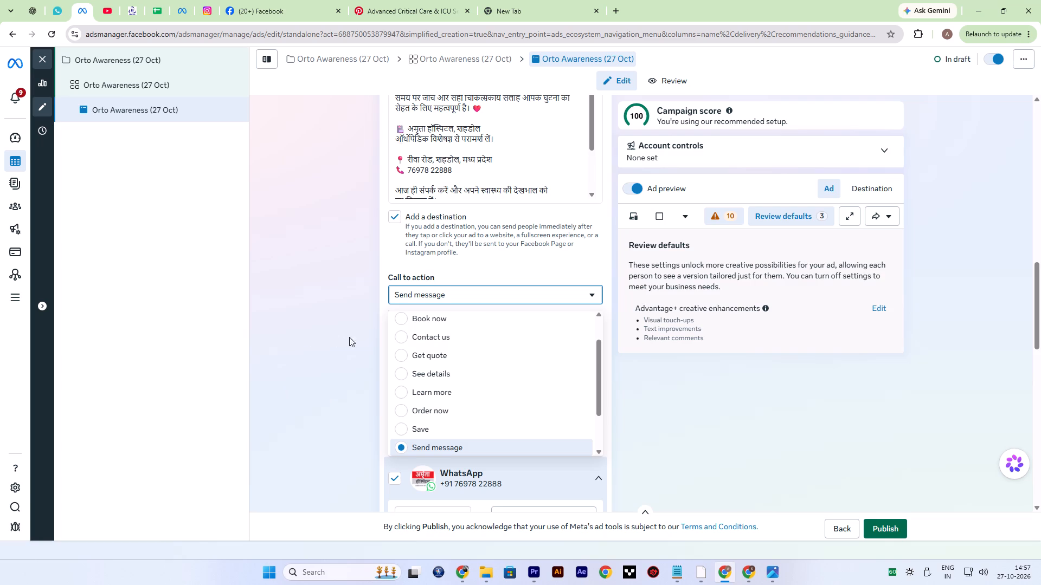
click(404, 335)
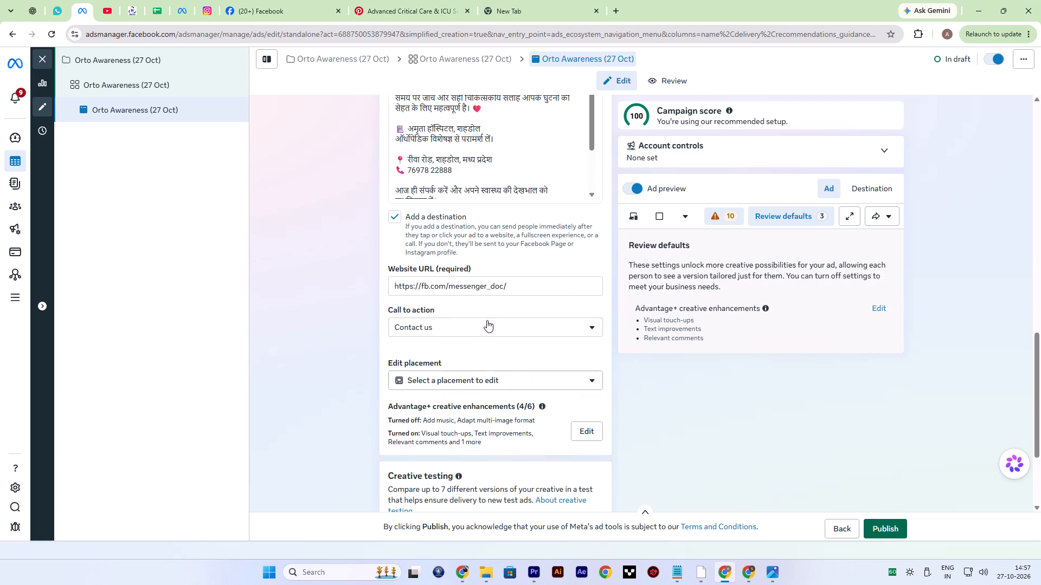
Set the ad's call to action to Send WhatsApp message.
click(446, 321)
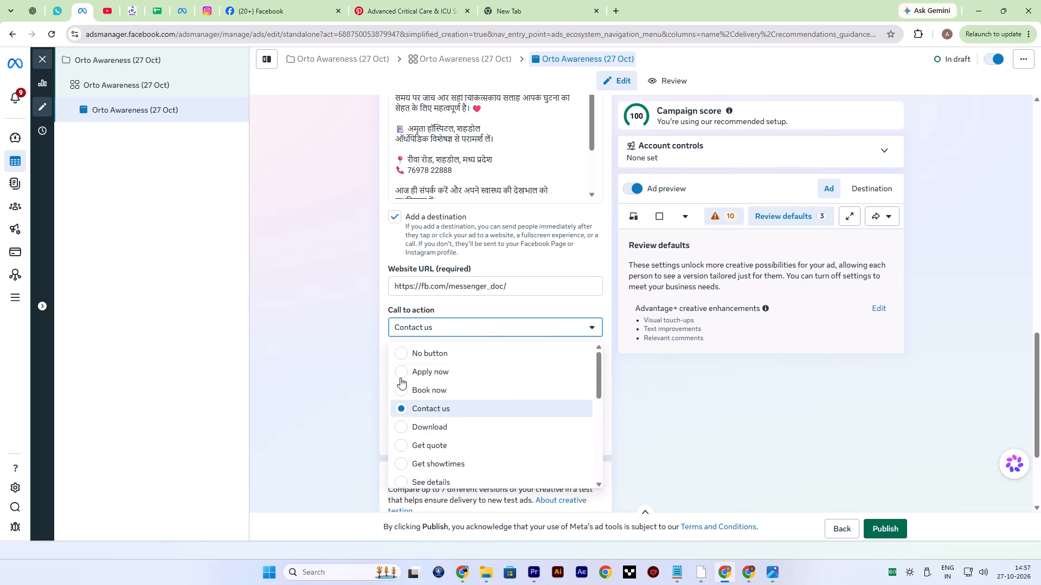
scroll(409, 477, down, 1)
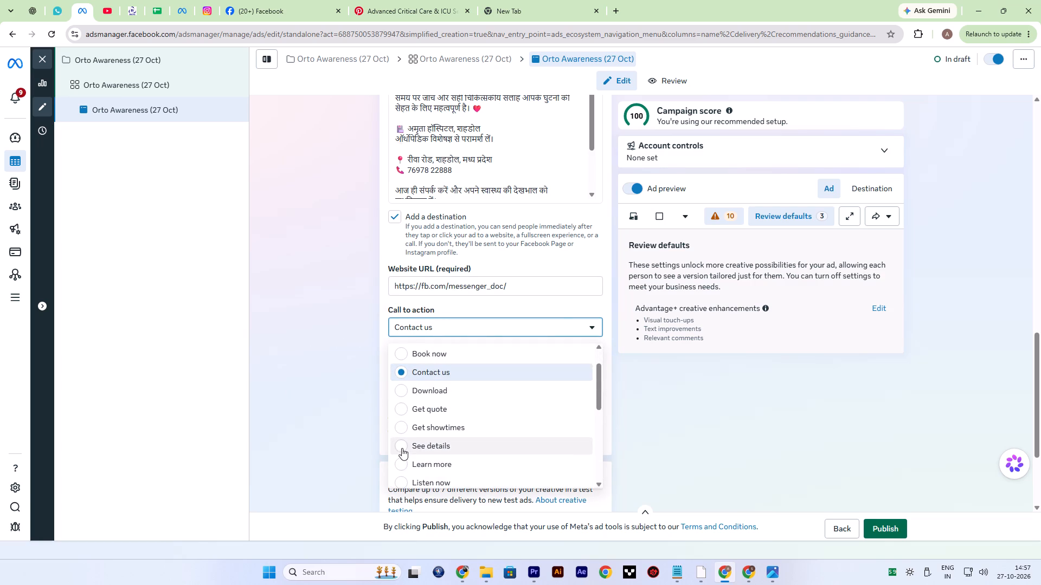
scroll(401, 454, down, 11)
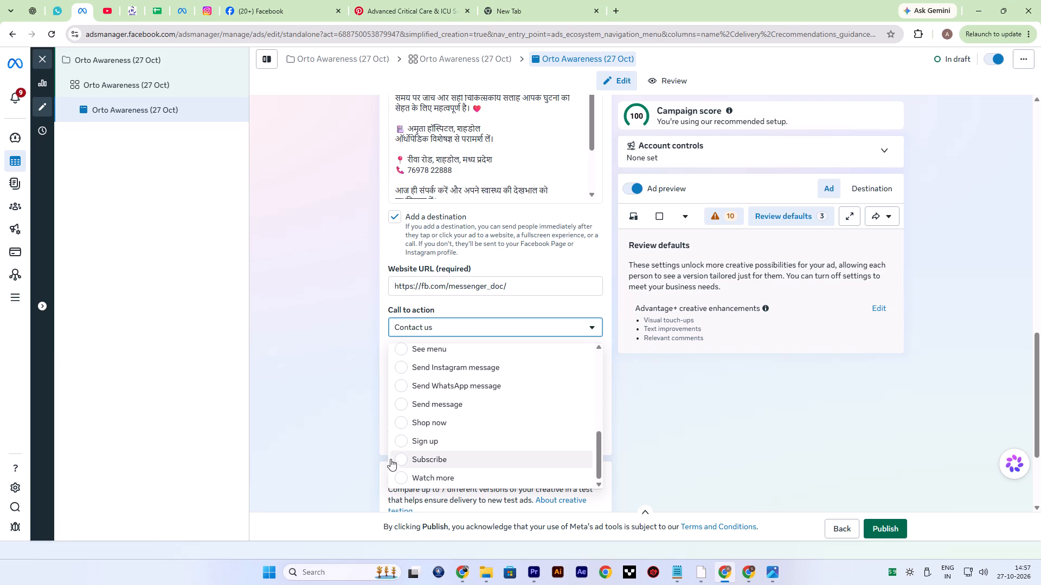
click(404, 384)
Look over the message destinations and switch the ad preview between the square format and all placements.
scroll(358, 438, down, 1)
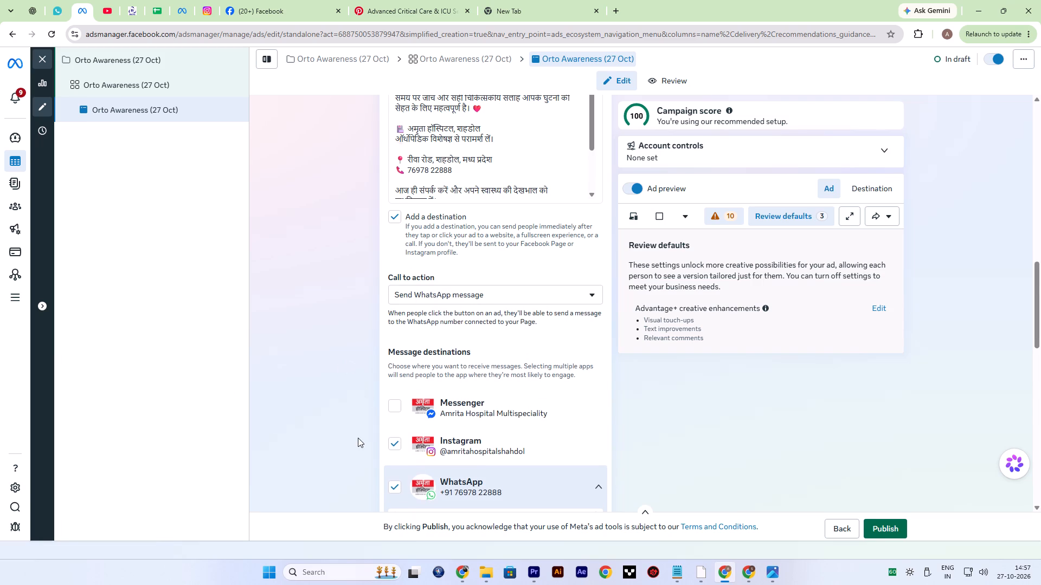
scroll(358, 438, down, 2)
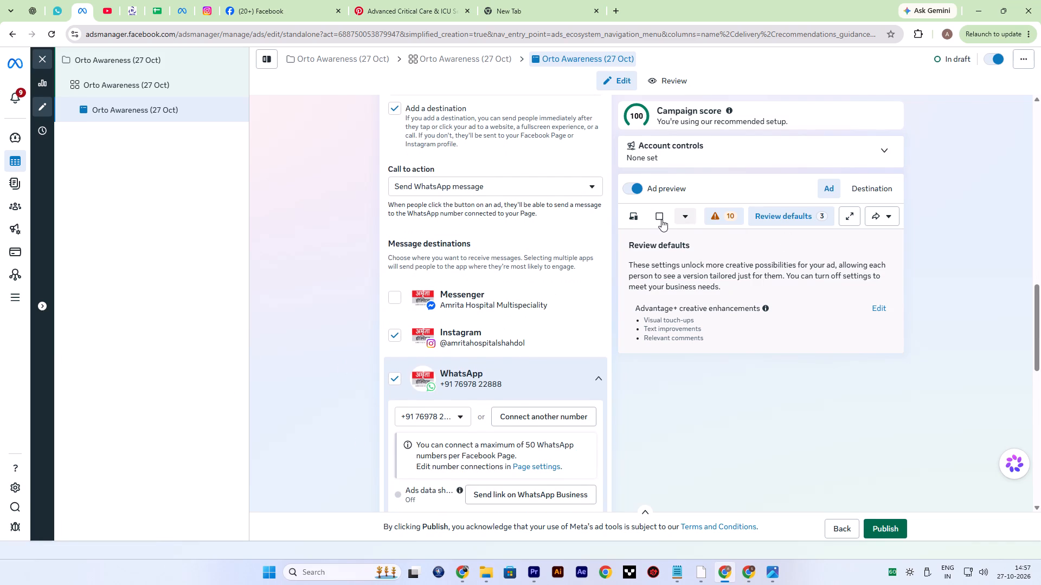
click(661, 219)
click(638, 219)
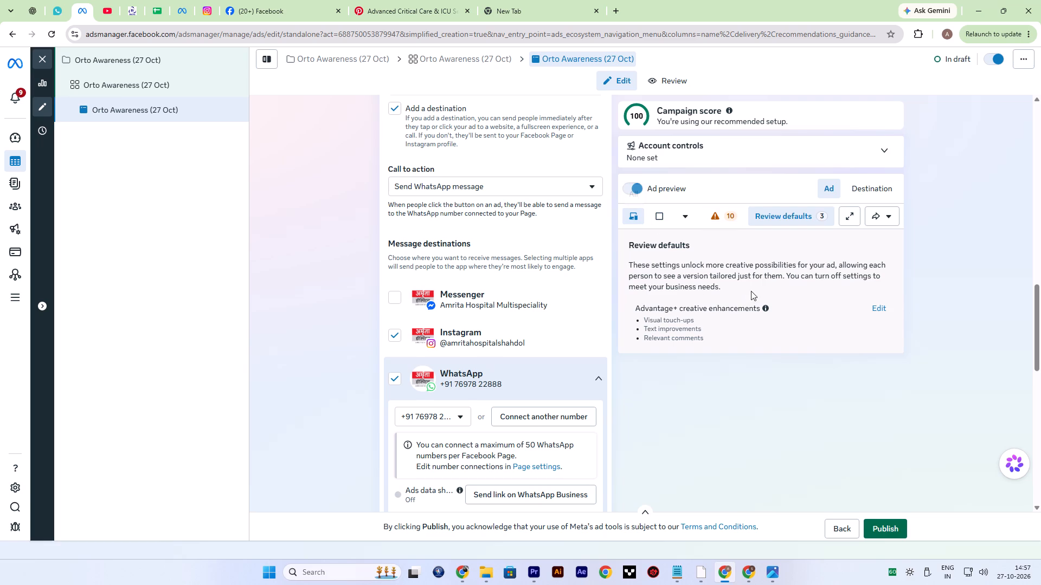
Examine the placement groups and single placements available for editing, leaving them without a selection.
scroll(506, 340, down, 3)
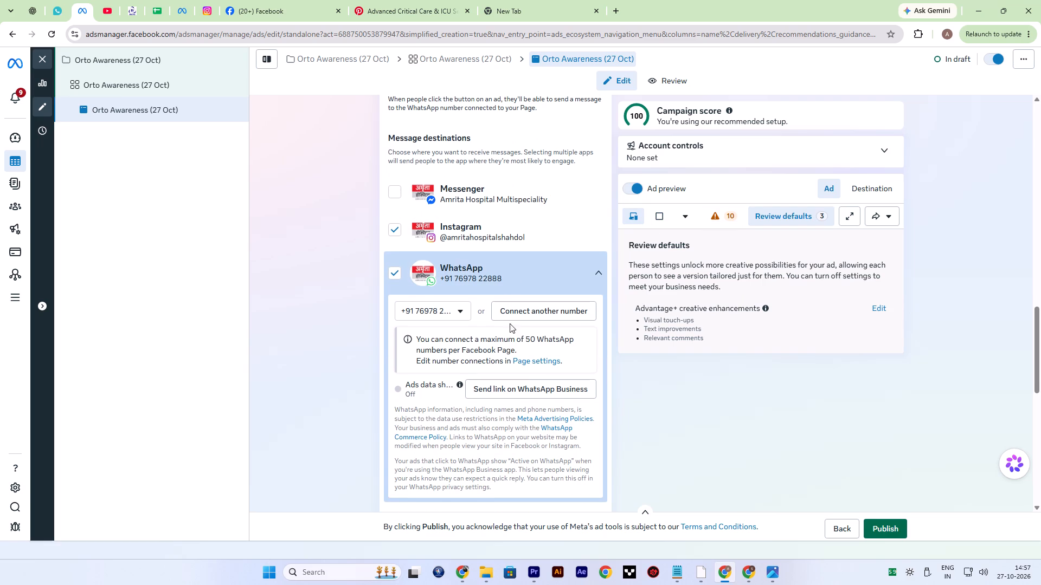
scroll(527, 316, down, 7)
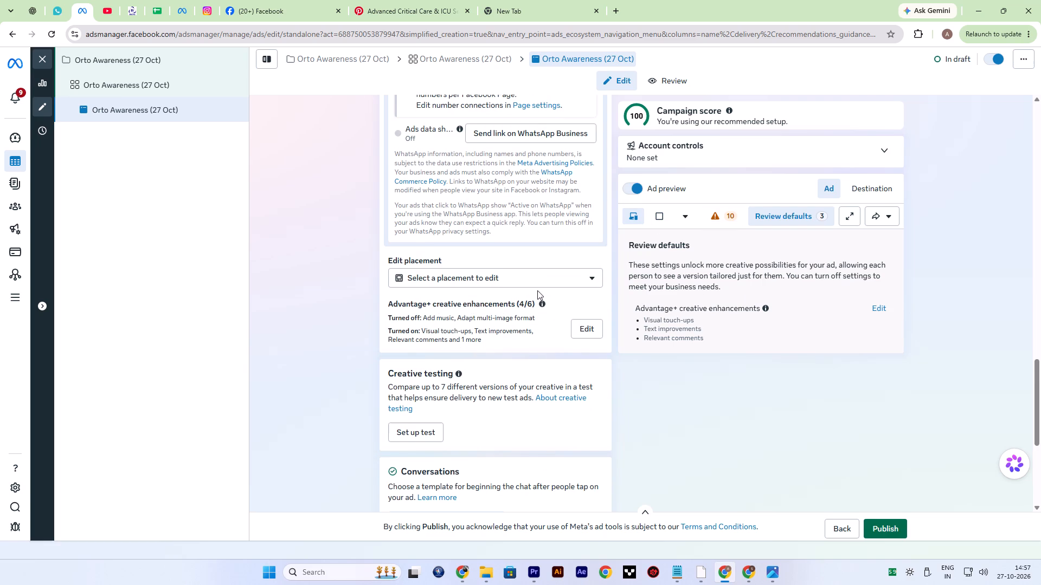
click(545, 274)
scroll(485, 421, down, 6)
click(324, 214)
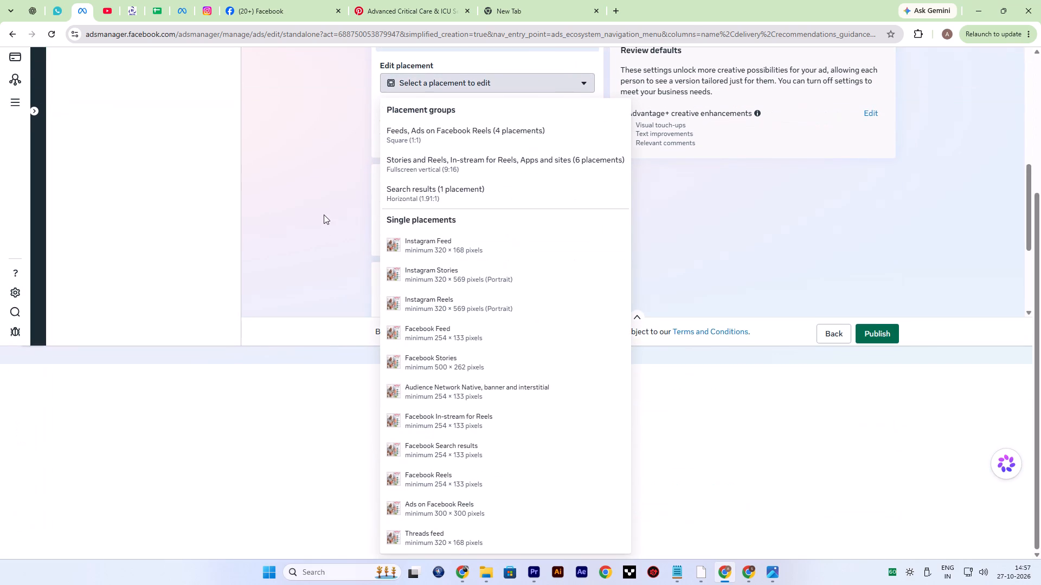
scroll(376, 256, up, 2)
Examine how the ad looks across all placements in the advanced preview, check the sharing options, and save.
click(587, 404)
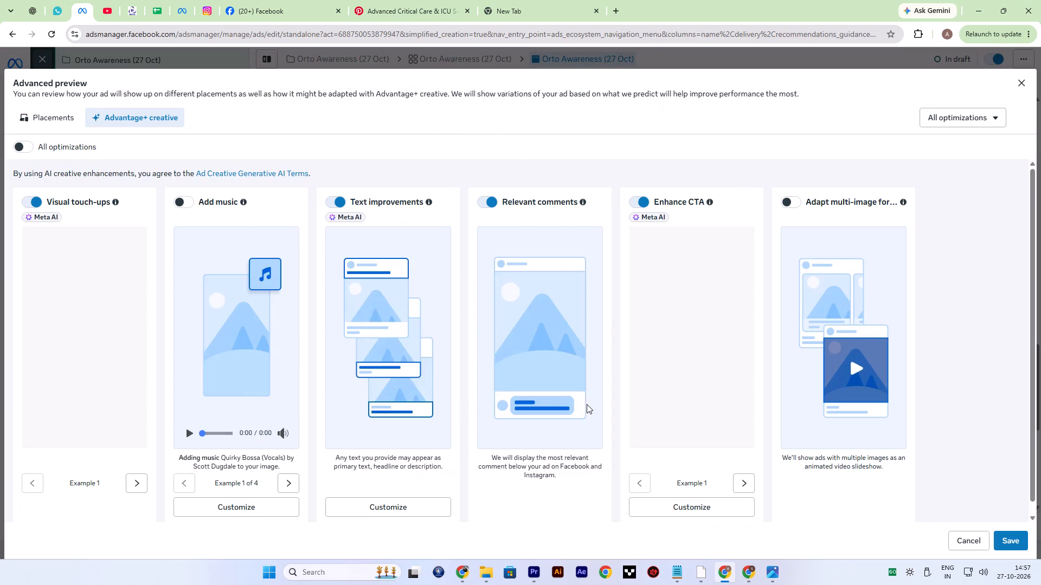
click(34, 120)
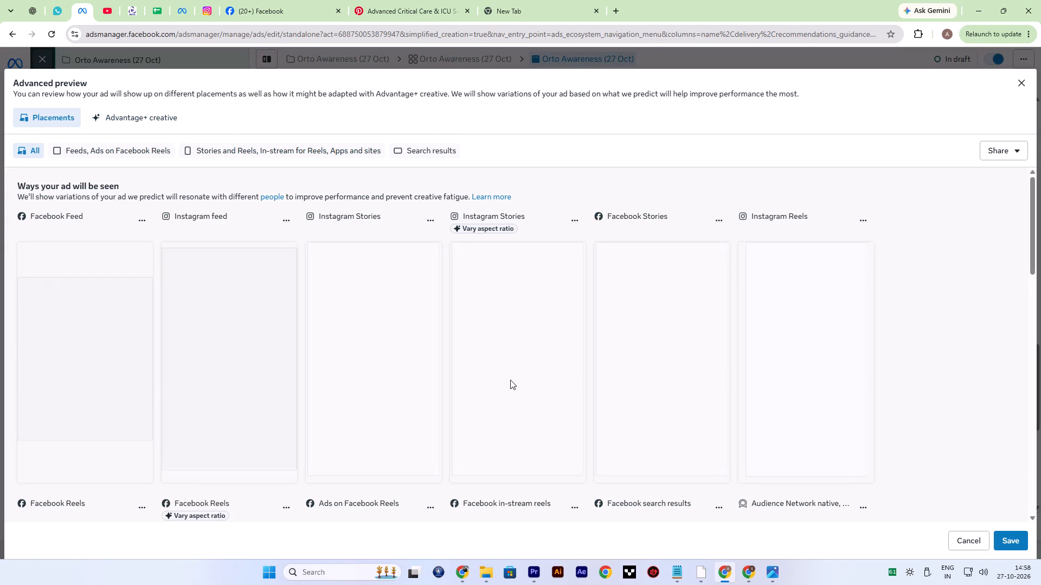
scroll(127, 265, down, 1)
scroll(125, 220, down, 4)
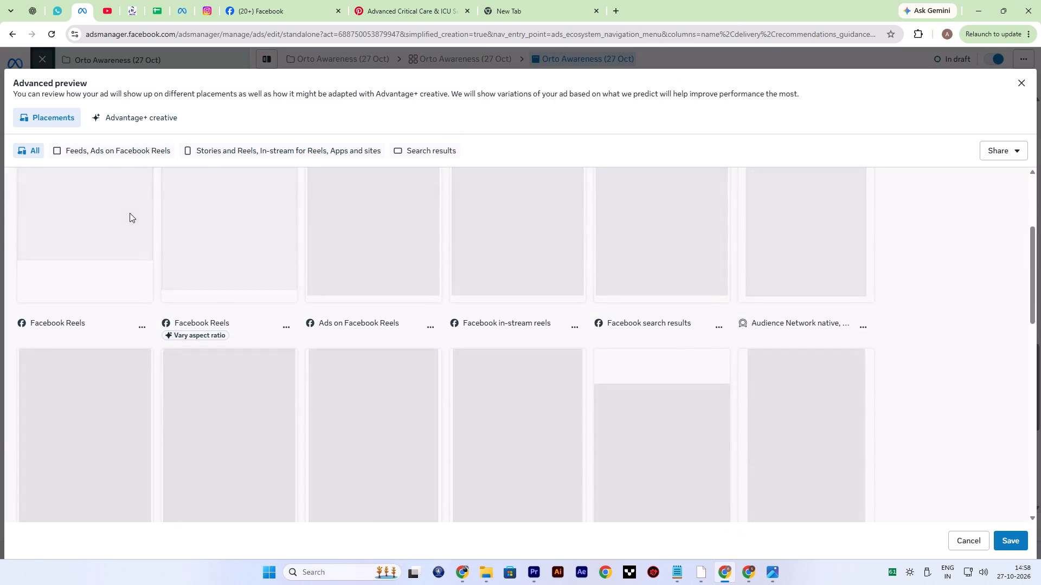
scroll(522, 329, up, 5)
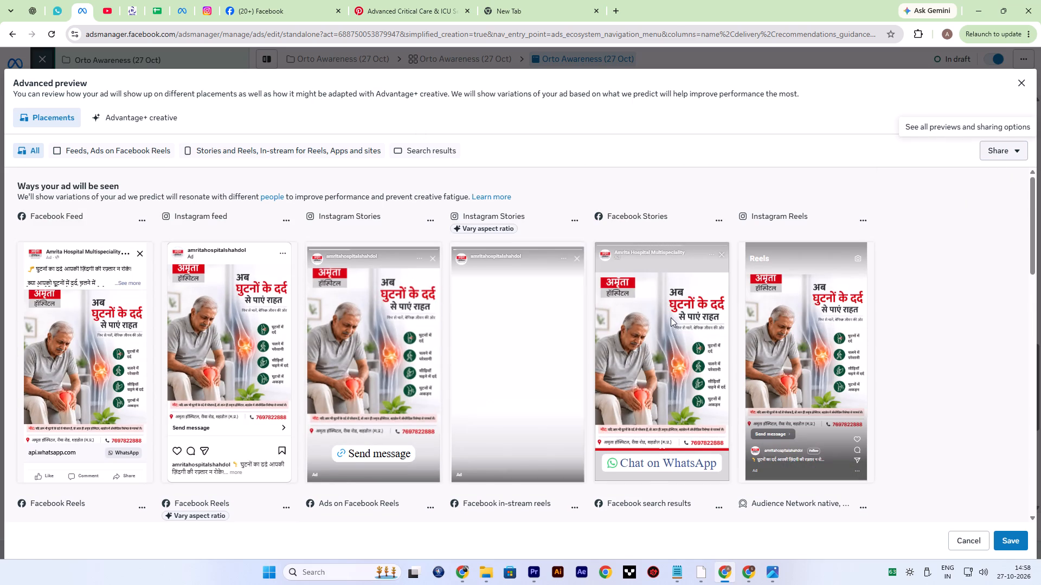
click(992, 152)
click(975, 376)
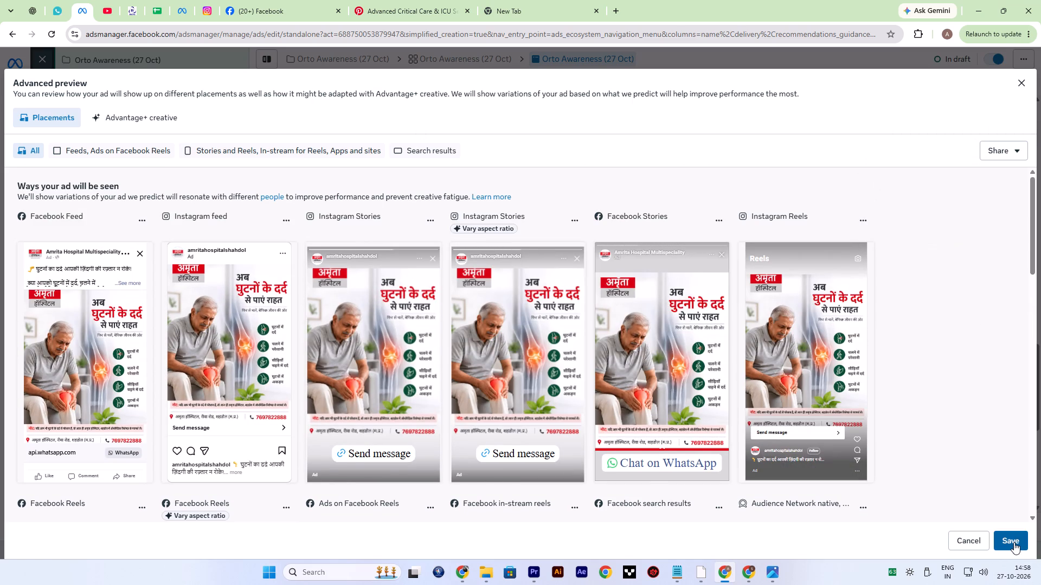
click(1014, 542)
Examine the recommended greeting and questions template in the Conversations section.
scroll(551, 413, down, 11)
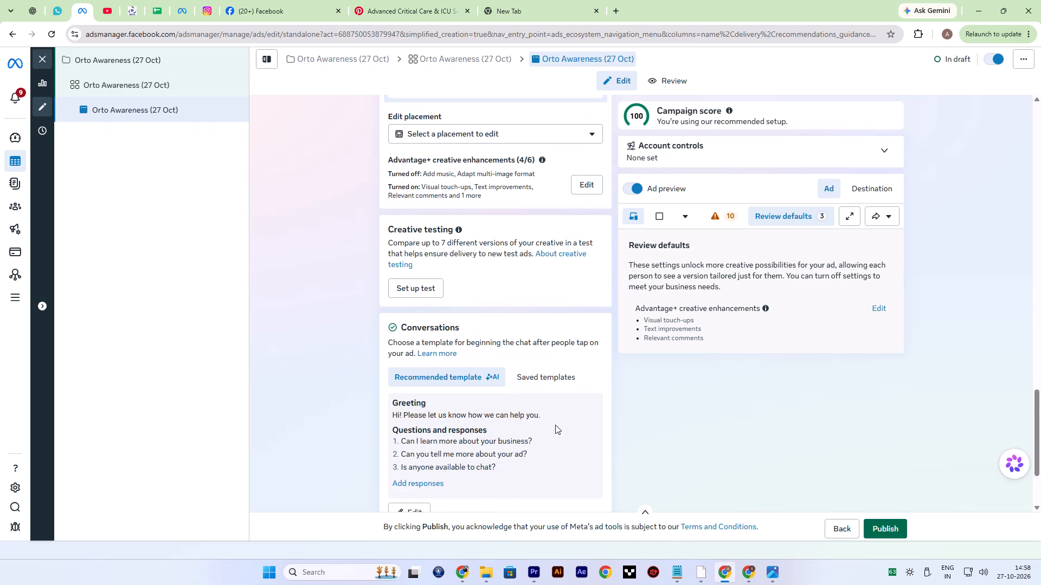
scroll(555, 425, down, 3)
scroll(644, 424, up, 8)
Check the ad preview's placement alert and review defaults, and examine the WhatsApp chat in the destination preview.
click(725, 217)
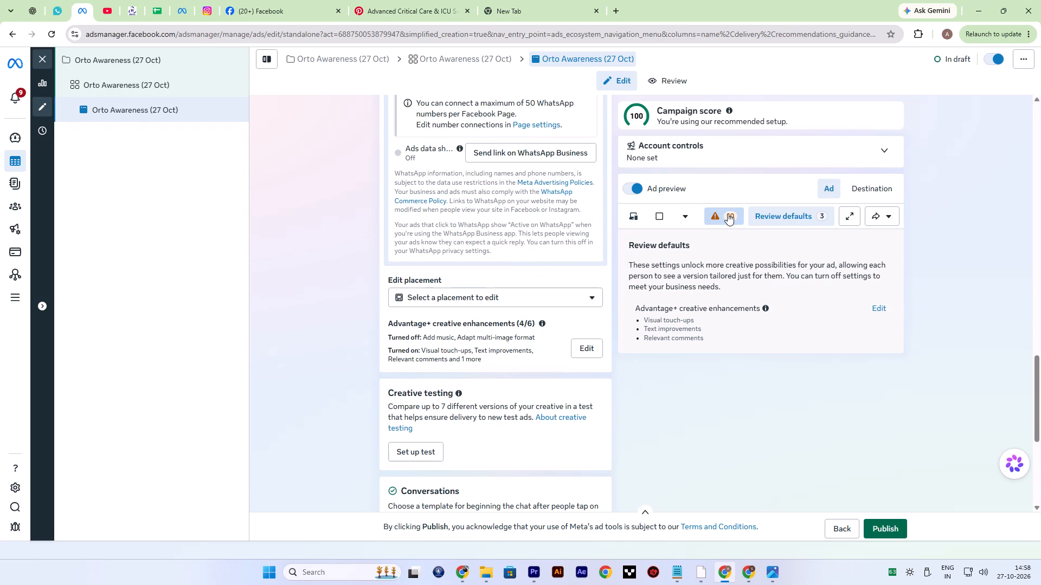
click(728, 214)
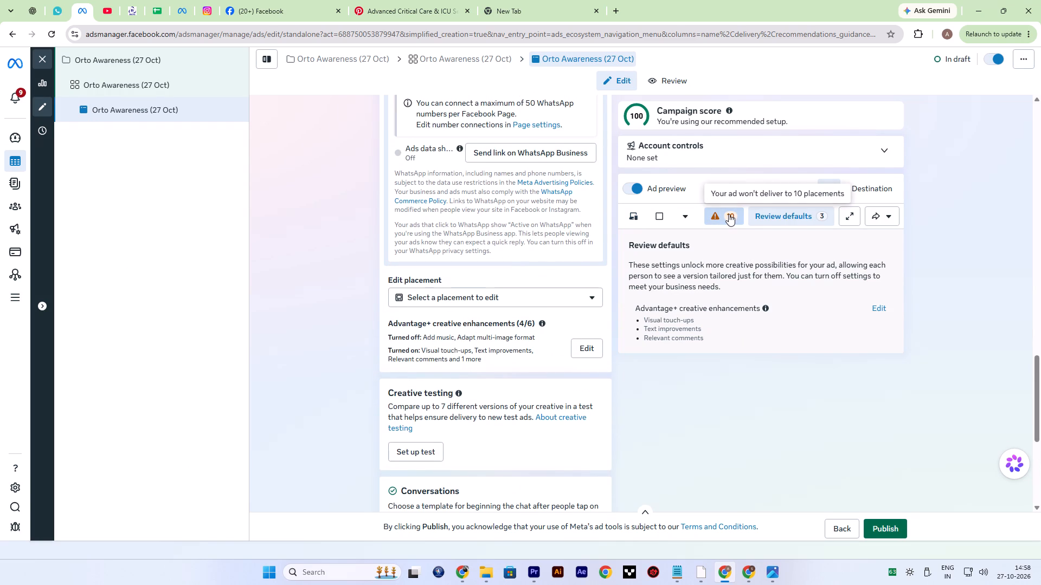
click(793, 212)
click(849, 187)
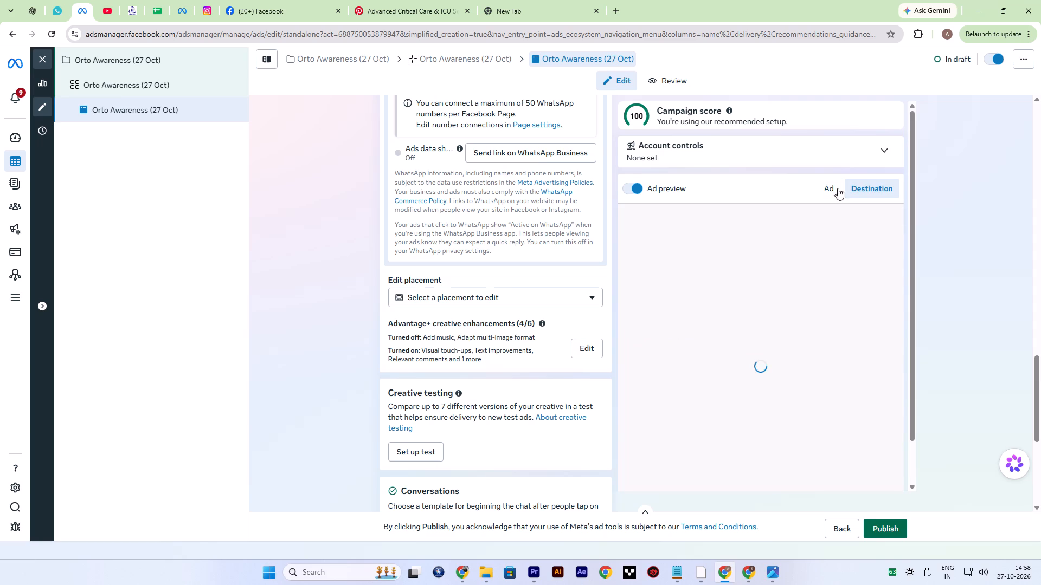
scroll(759, 339, down, 5)
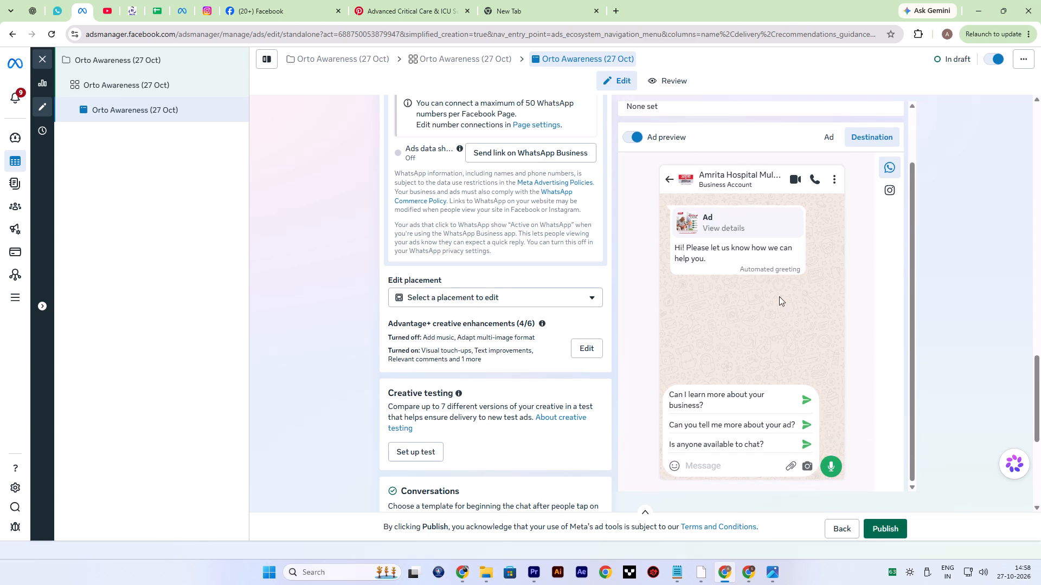
Examine the ad preview by placement group, including the four placements listed for the square feed group.
click(831, 133)
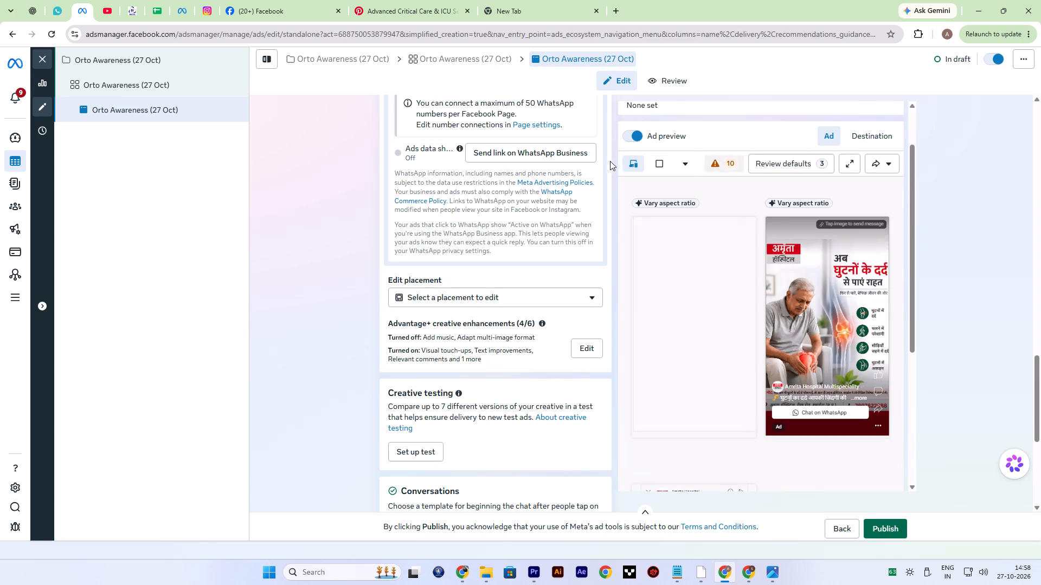
click(686, 162)
click(642, 187)
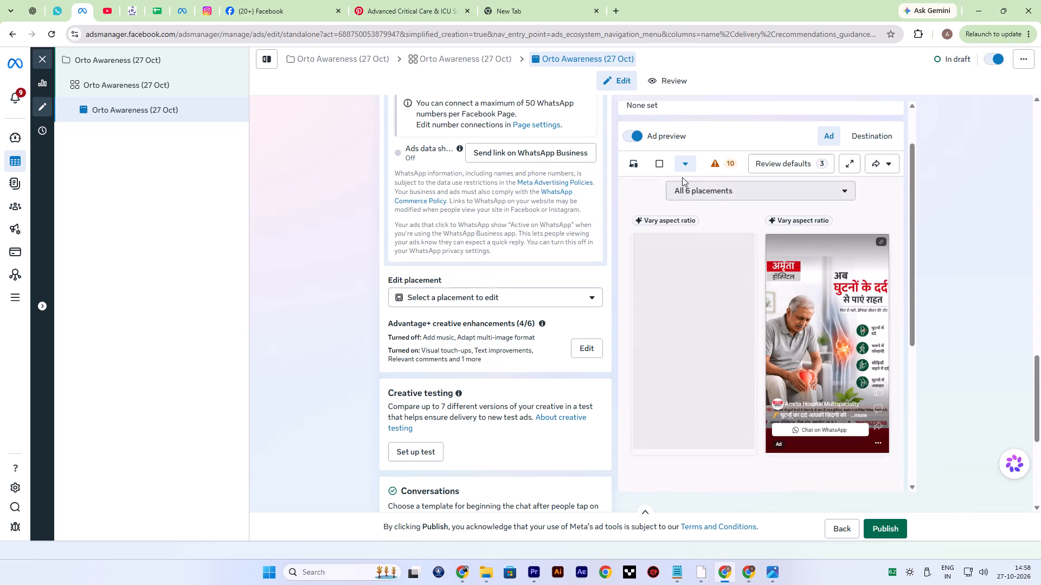
click(682, 166)
click(658, 210)
click(701, 194)
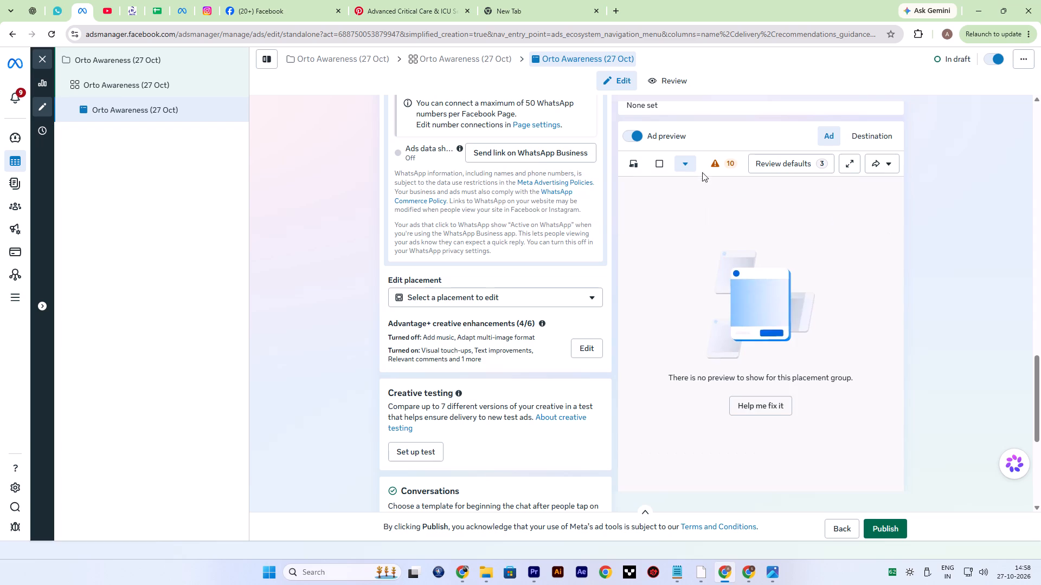
click(682, 164)
click(648, 166)
click(711, 186)
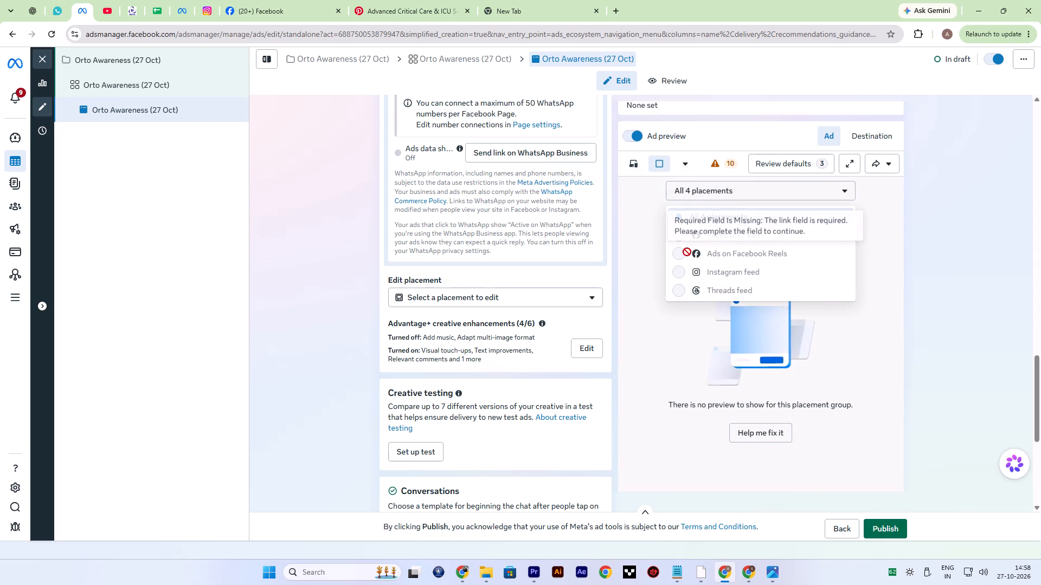
click(687, 248)
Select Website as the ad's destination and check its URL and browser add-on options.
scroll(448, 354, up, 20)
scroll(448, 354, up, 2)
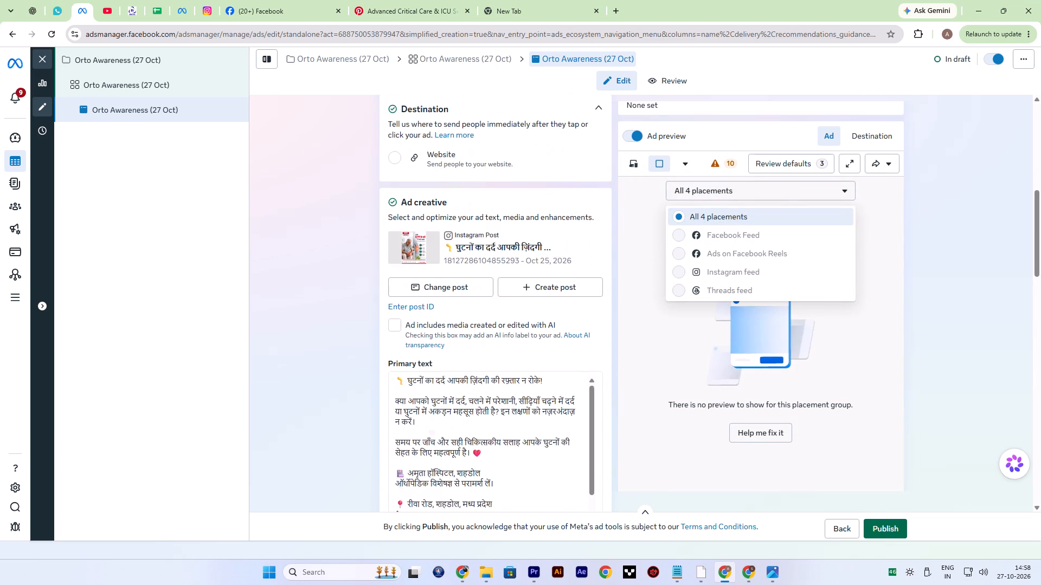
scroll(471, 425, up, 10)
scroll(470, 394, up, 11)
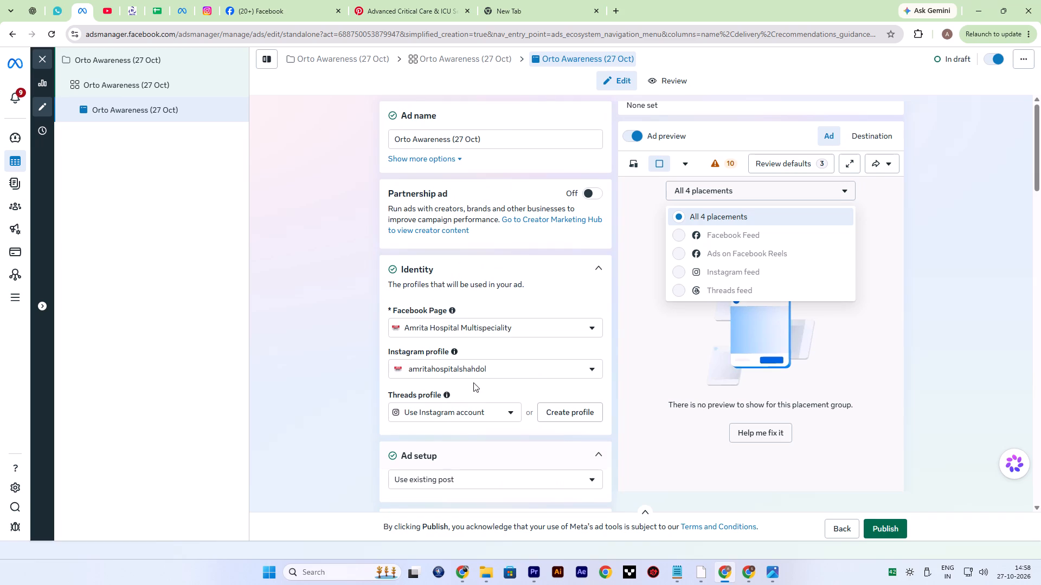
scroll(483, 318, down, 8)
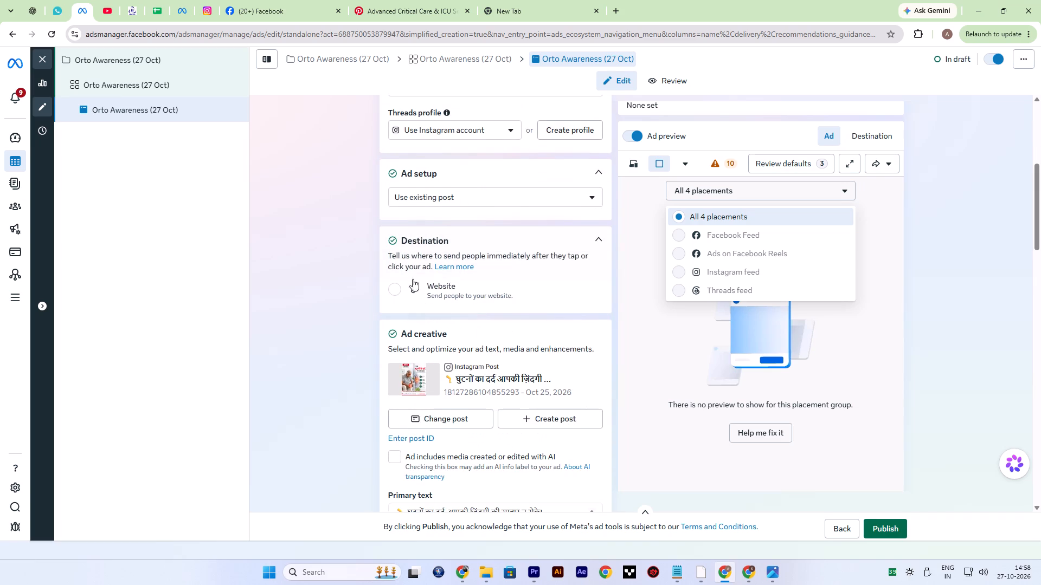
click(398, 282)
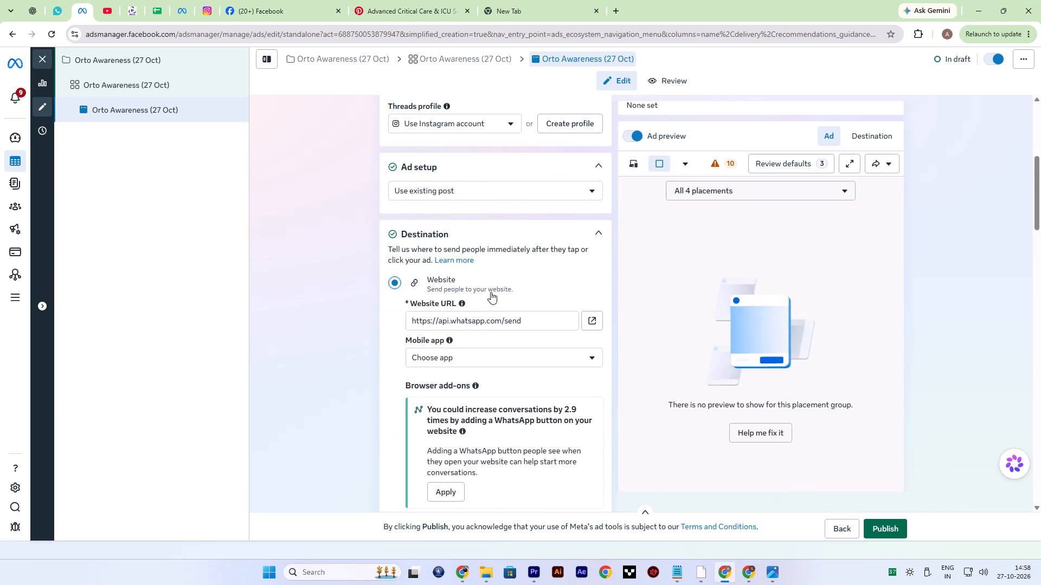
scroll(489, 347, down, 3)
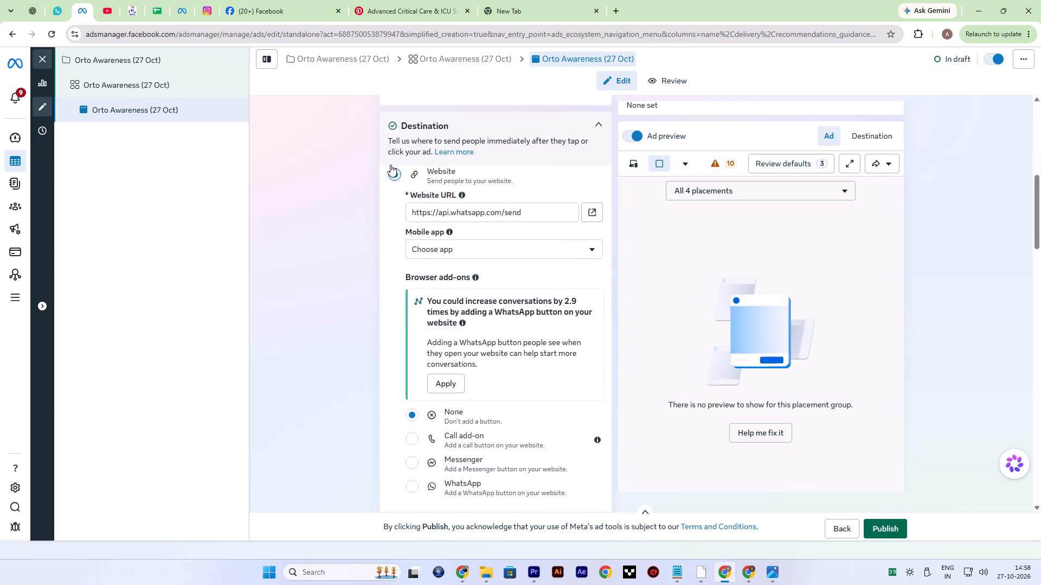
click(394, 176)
Turn off the Add a destination option below the ad's primary text.
scroll(524, 395, down, 17)
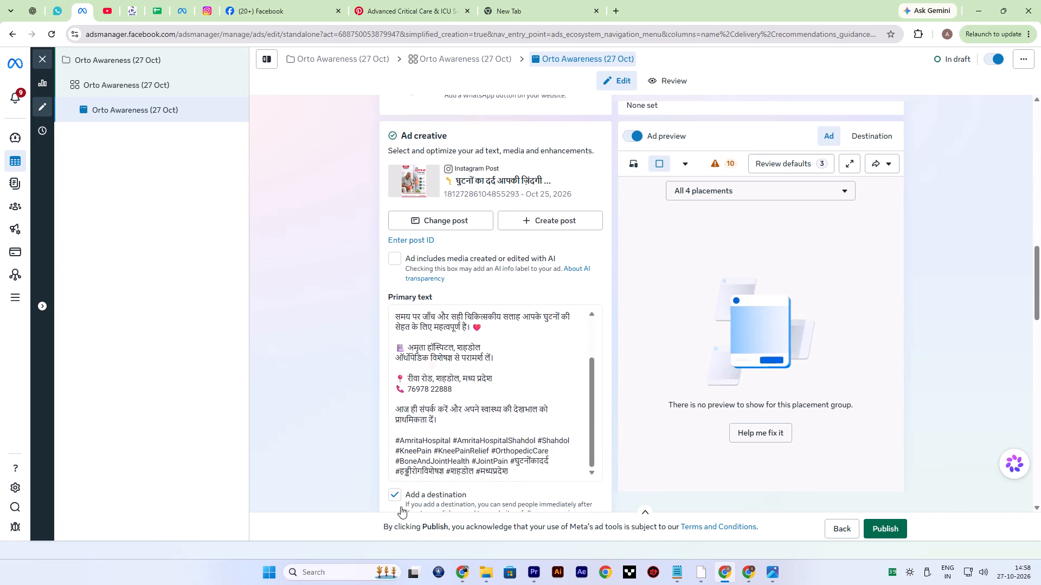
scroll(397, 489, down, 6)
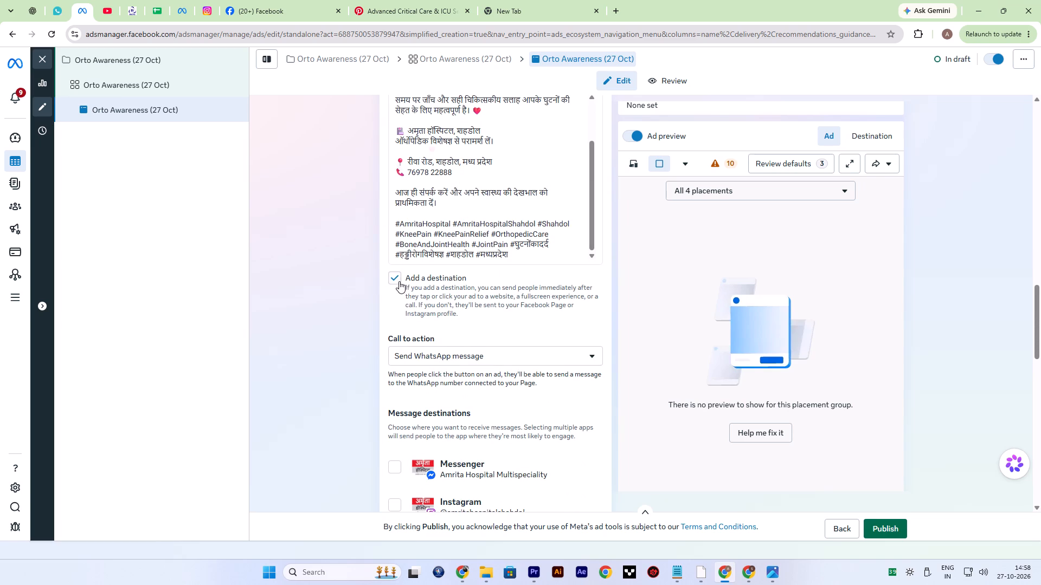
click(399, 281)
Recheck the ad's settings, and examine in Review mode how it looks in the feed and in the Stories and Reels placements.
scroll(435, 394, up, 13)
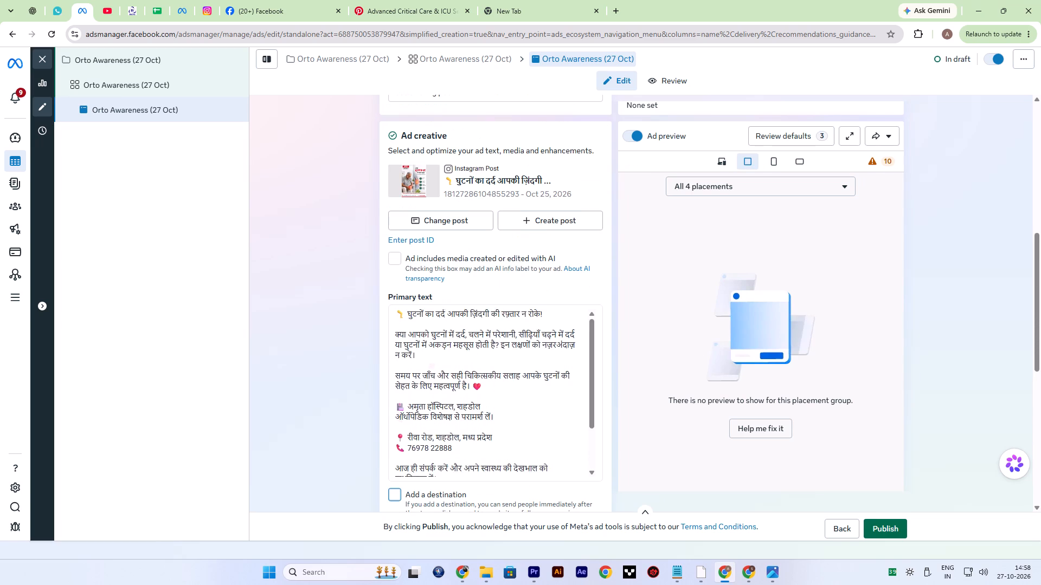
scroll(424, 392, up, 10)
scroll(510, 329, up, 5)
scroll(504, 391, up, 5)
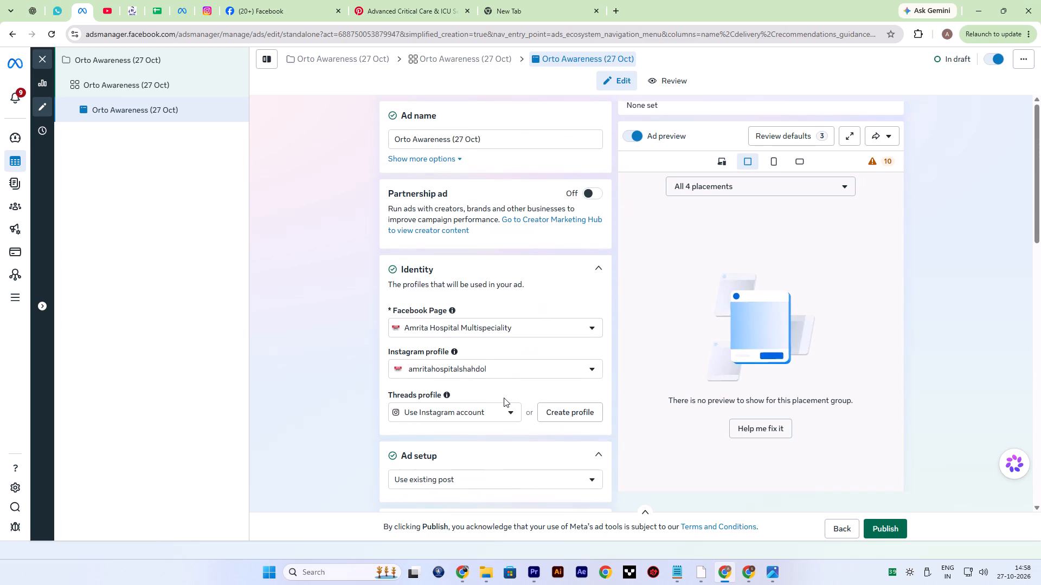
scroll(504, 398, up, 6)
scroll(511, 388, down, 10)
scroll(532, 386, down, 18)
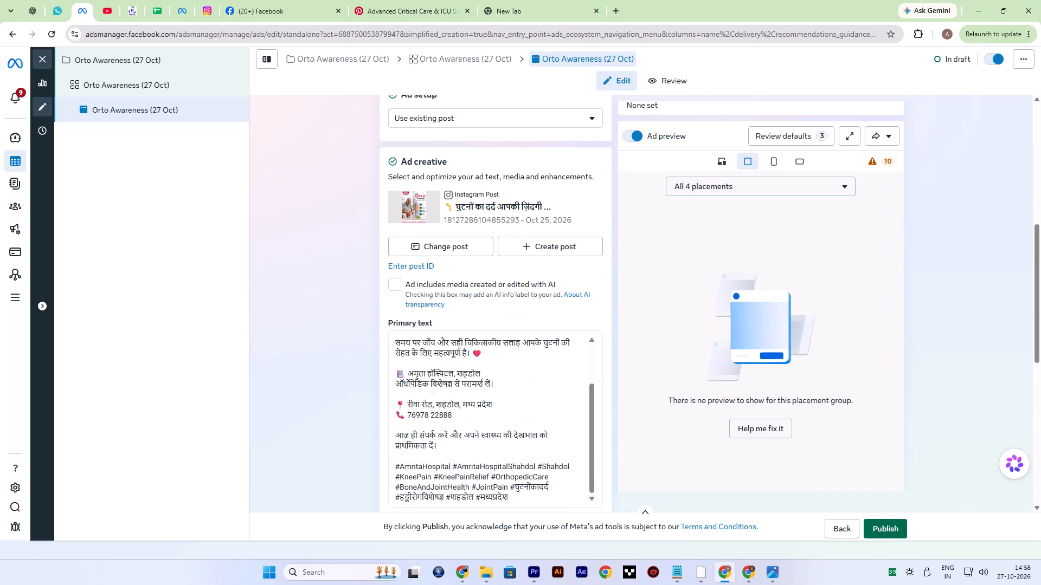
click(669, 84)
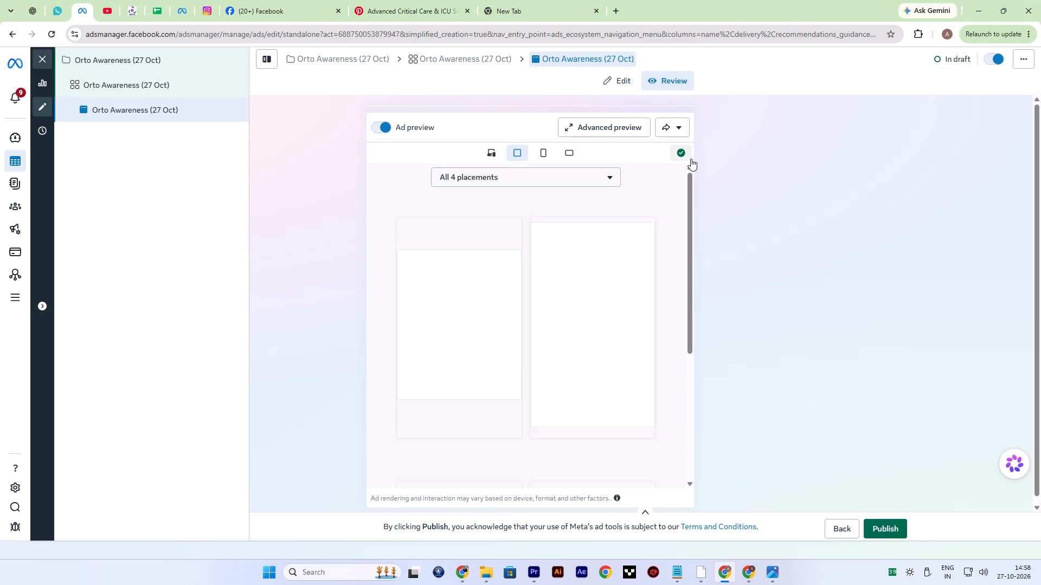
scroll(582, 309, down, 14)
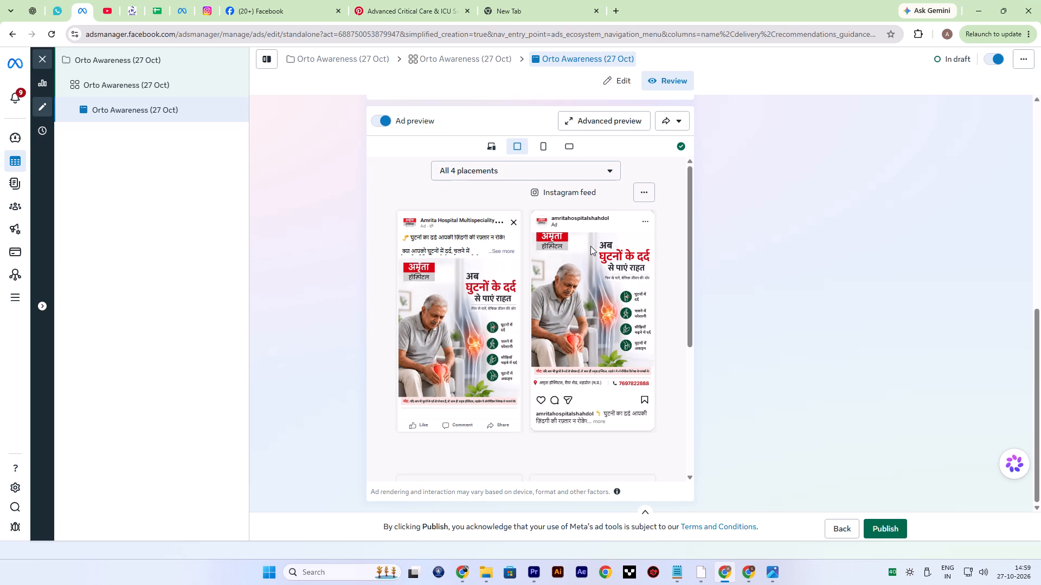
click(536, 147)
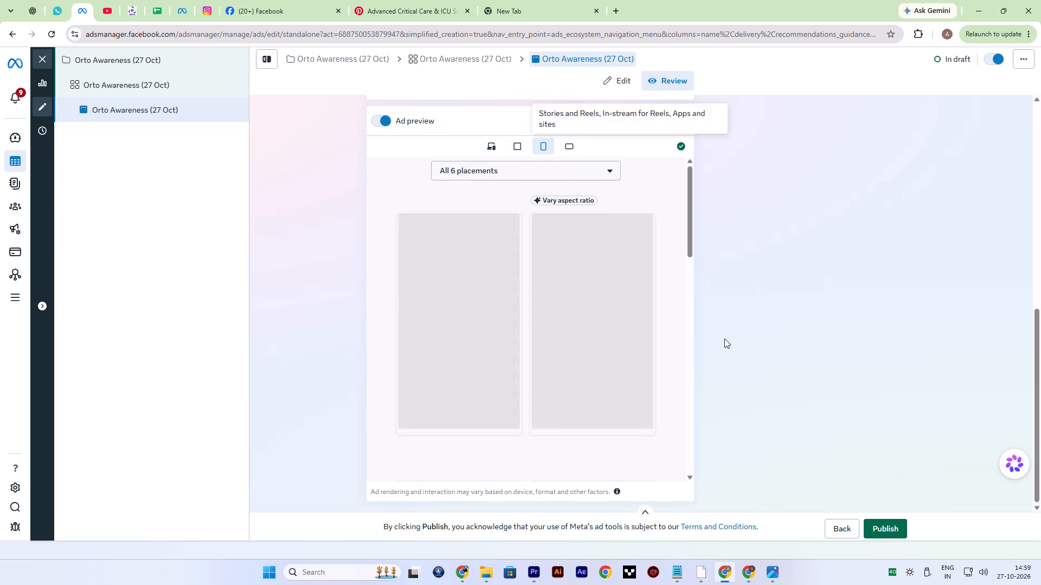
scroll(622, 322, down, 18)
scroll(616, 310, down, 9)
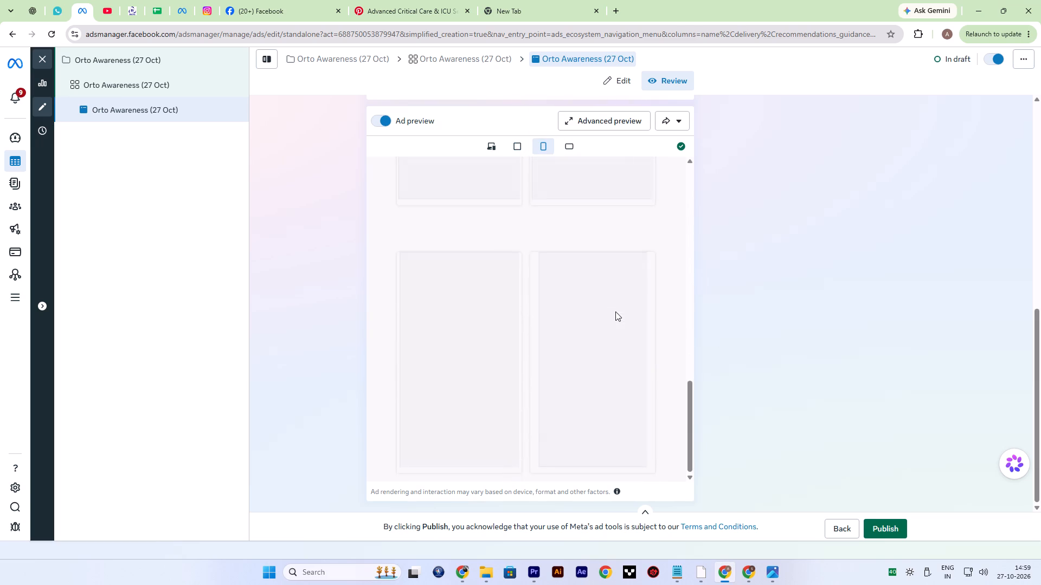
scroll(615, 311, down, 7)
scroll(614, 315, up, 20)
scroll(614, 315, up, 3)
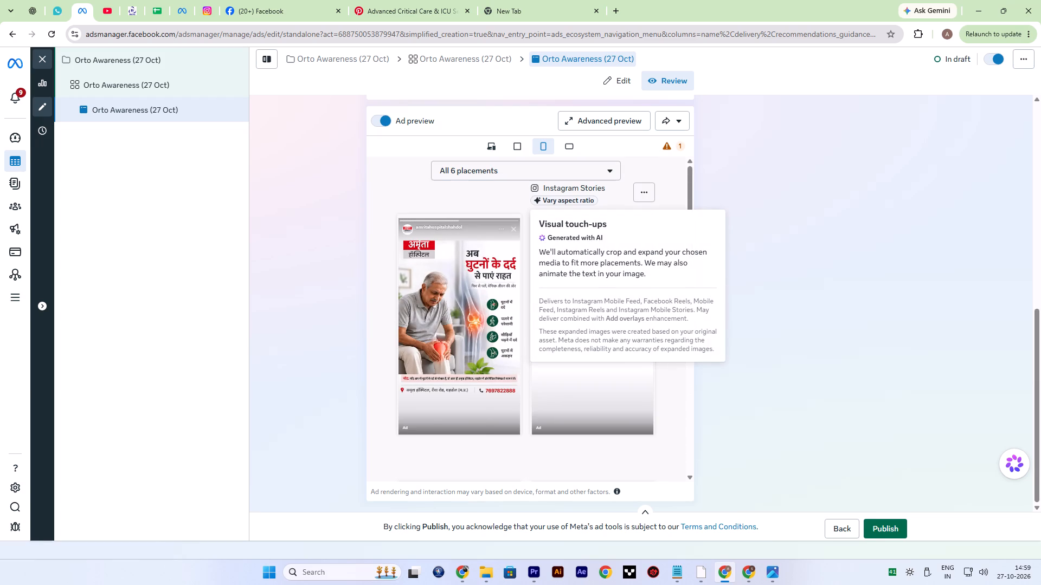
Examine the ad's review preview for the horizontal placement group and across all placements.
click(570, 146)
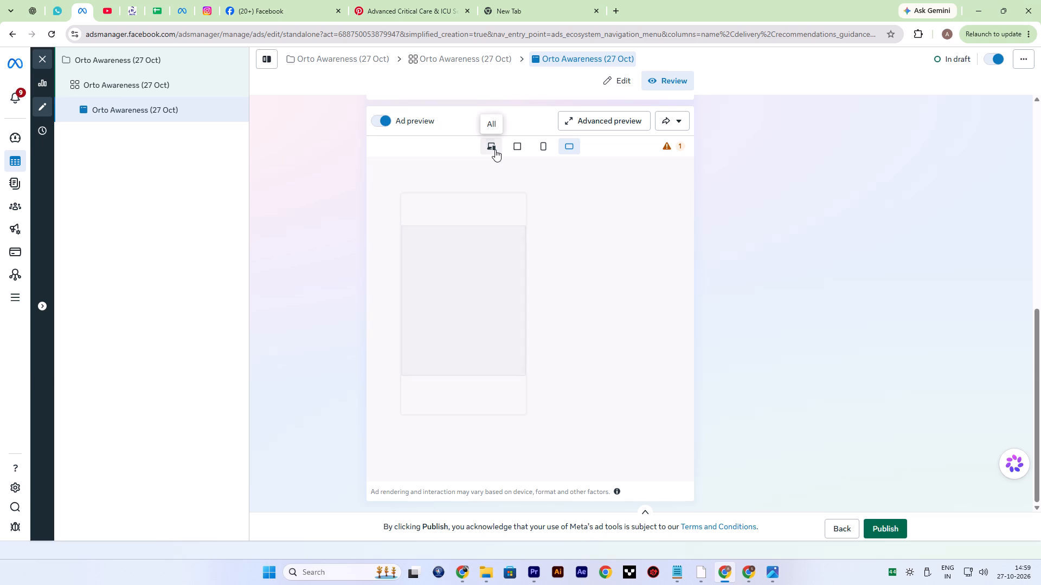
click(495, 149)
scroll(496, 353, down, 6)
scroll(542, 314, down, 12)
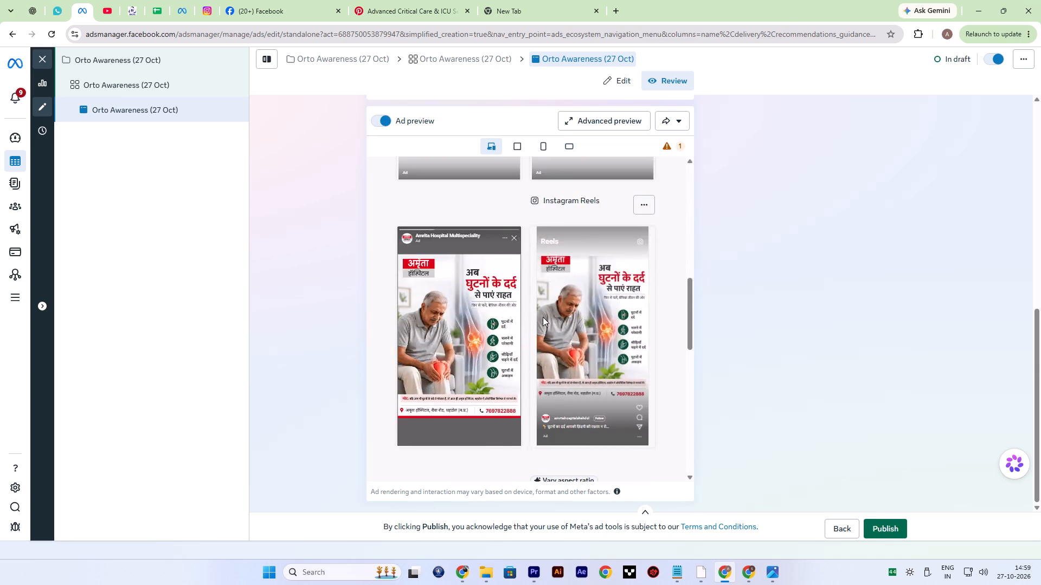
scroll(543, 317, down, 10)
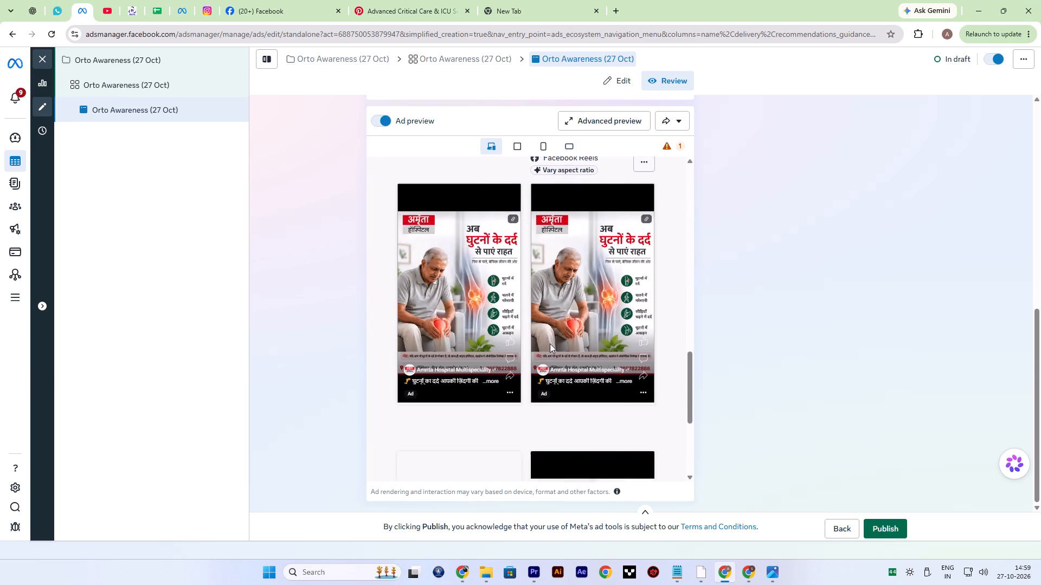
scroll(561, 352, down, 12)
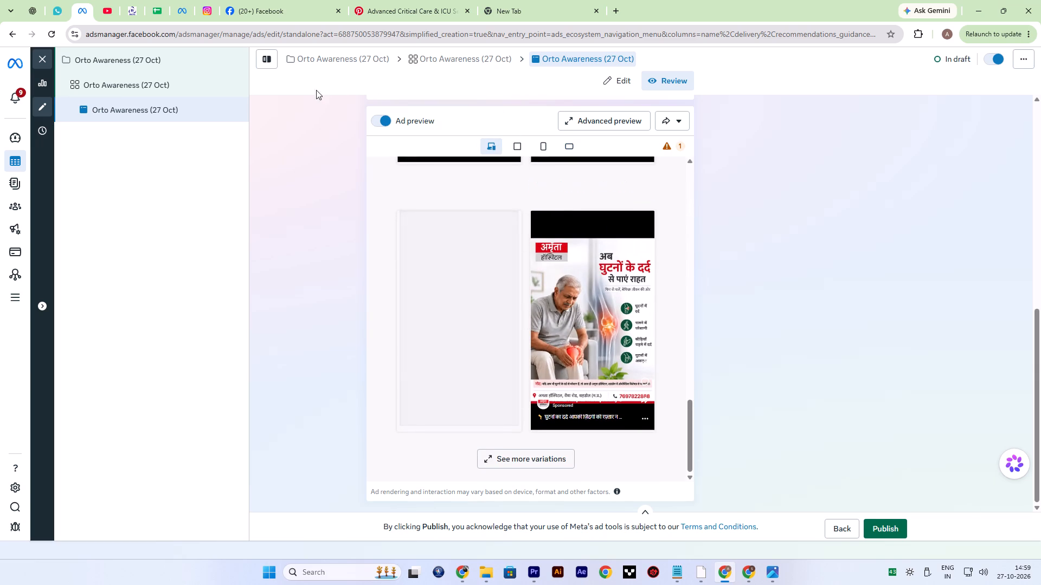
Return to editing the ad and examine the preview's delivery alert, including which placements it affects.
click(147, 110)
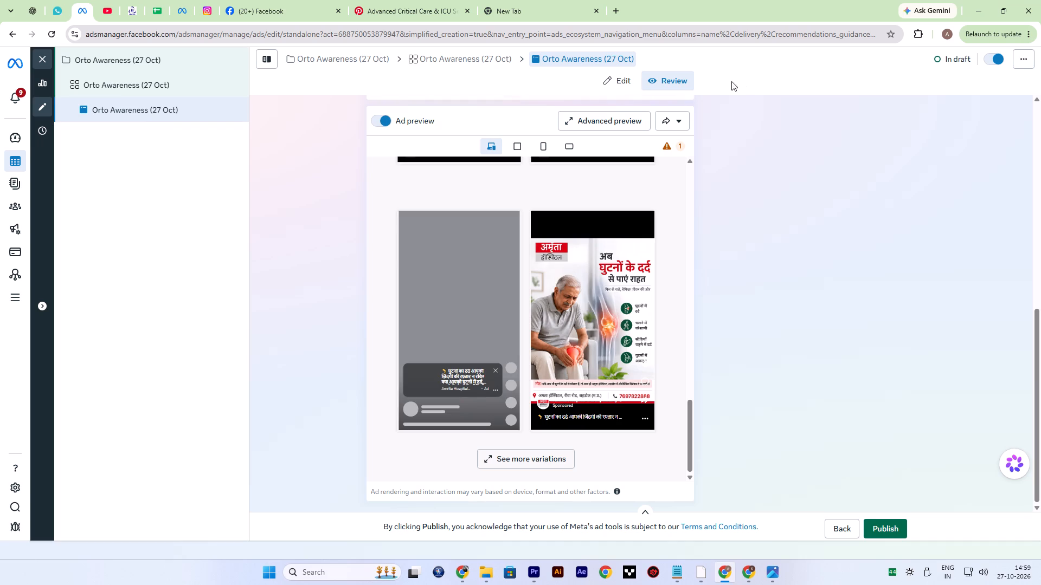
click(611, 82)
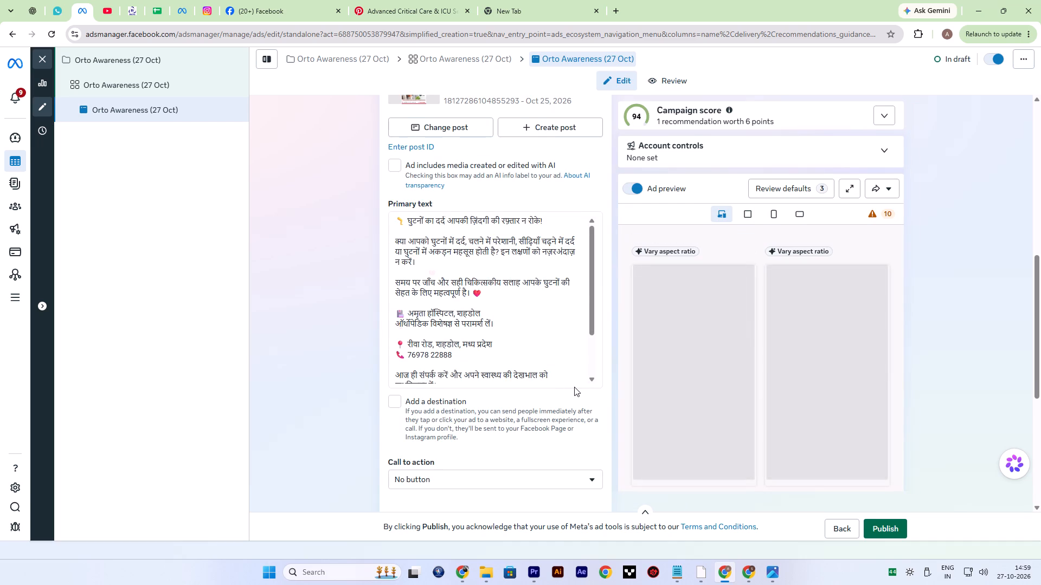
scroll(574, 387, down, 6)
click(876, 212)
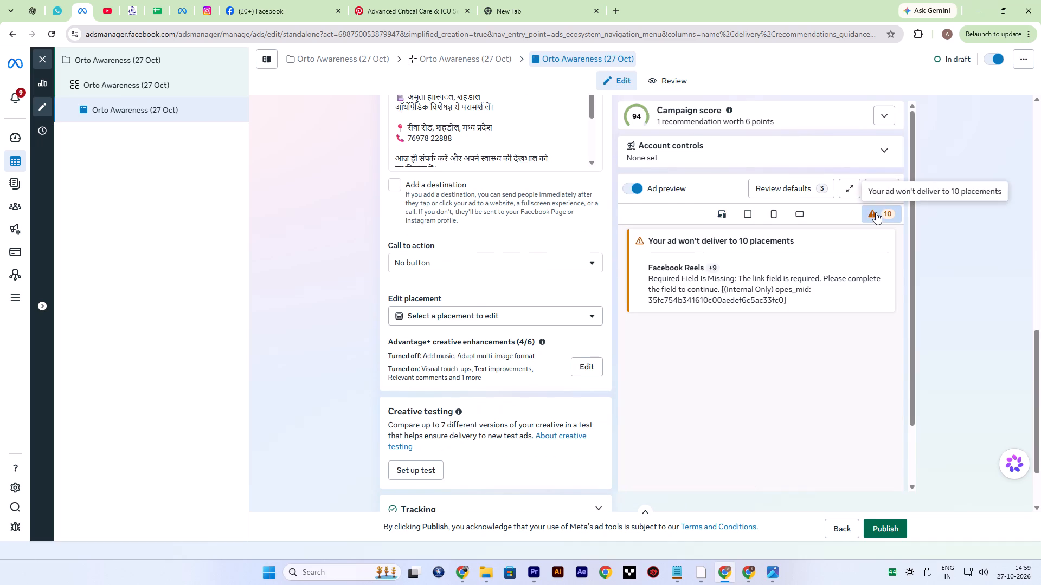
click(707, 268)
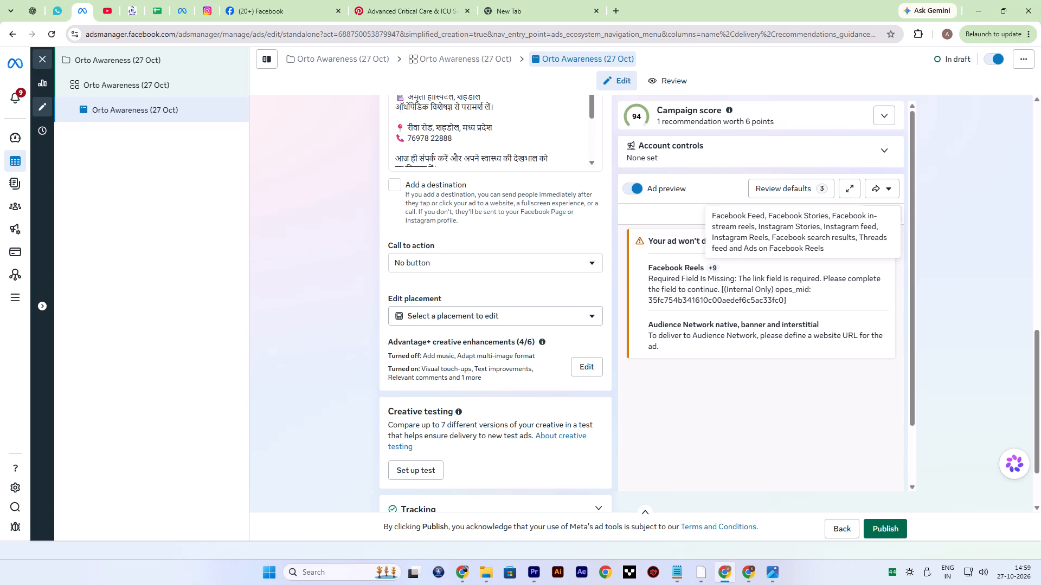
scroll(384, 520, down, 7)
scroll(467, 415, down, 7)
scroll(467, 415, up, 5)
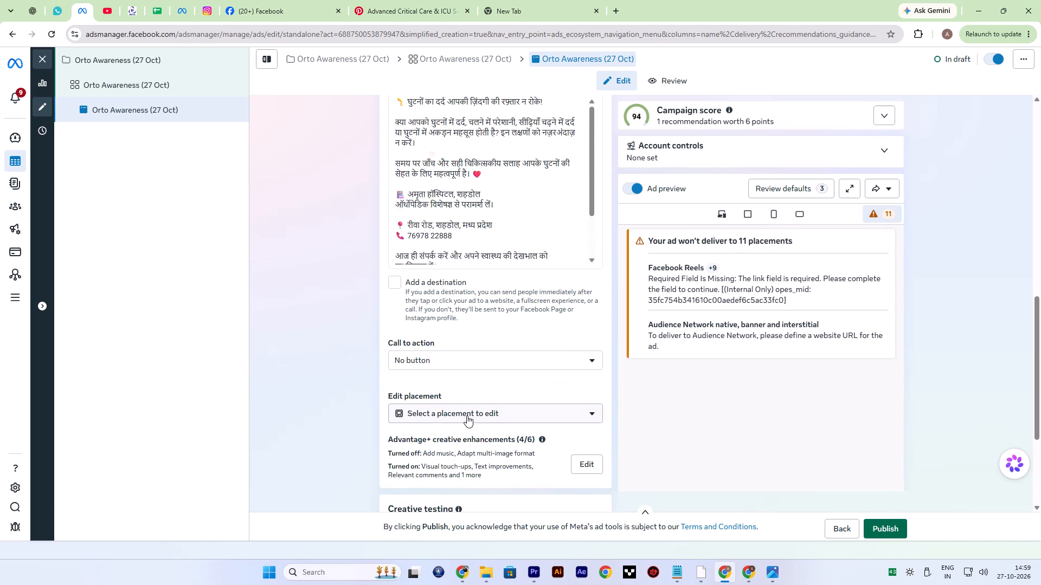
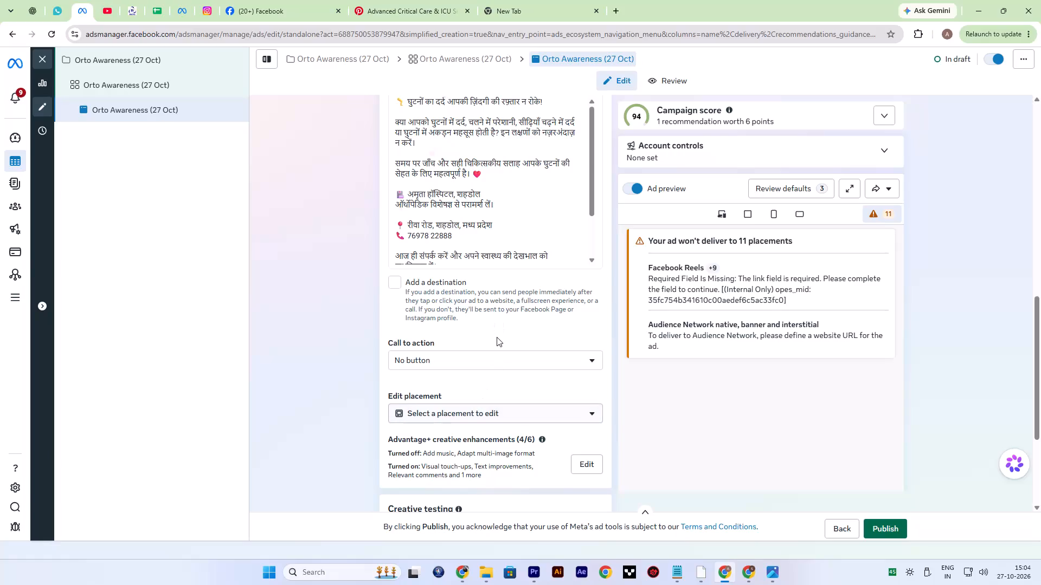
Check the ad's editable placements, its Advantage+ creative enhancements and the details of the placement delivery warning.
scroll(478, 462, down, 3)
click(471, 311)
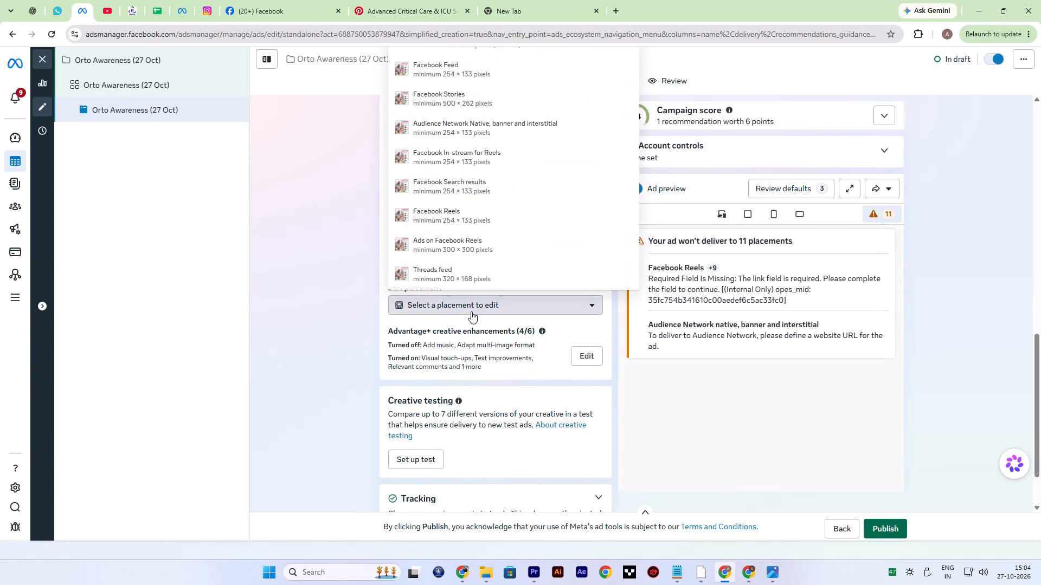
scroll(487, 343, up, 1)
click(579, 388)
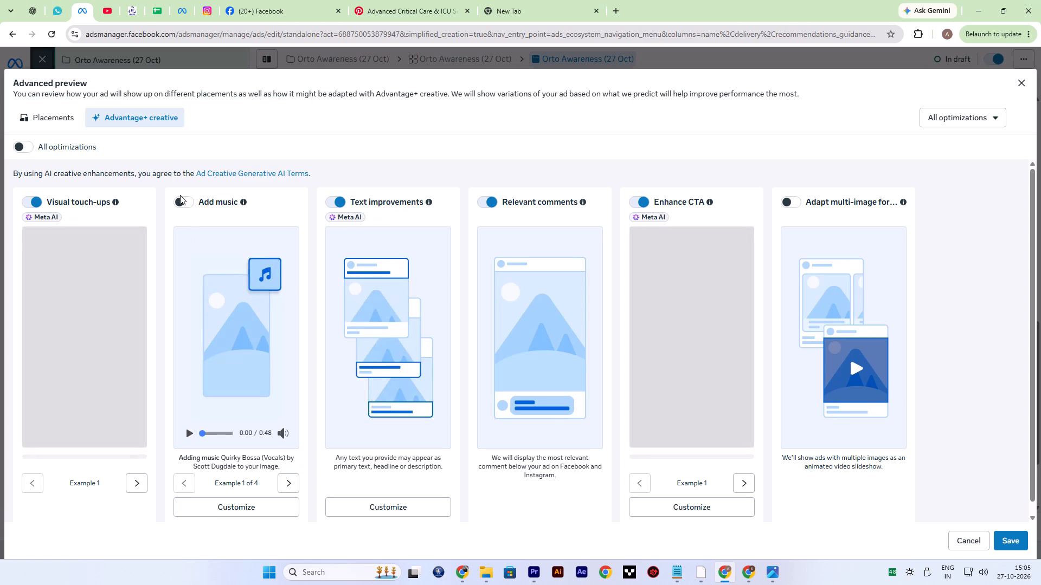
click(1013, 83)
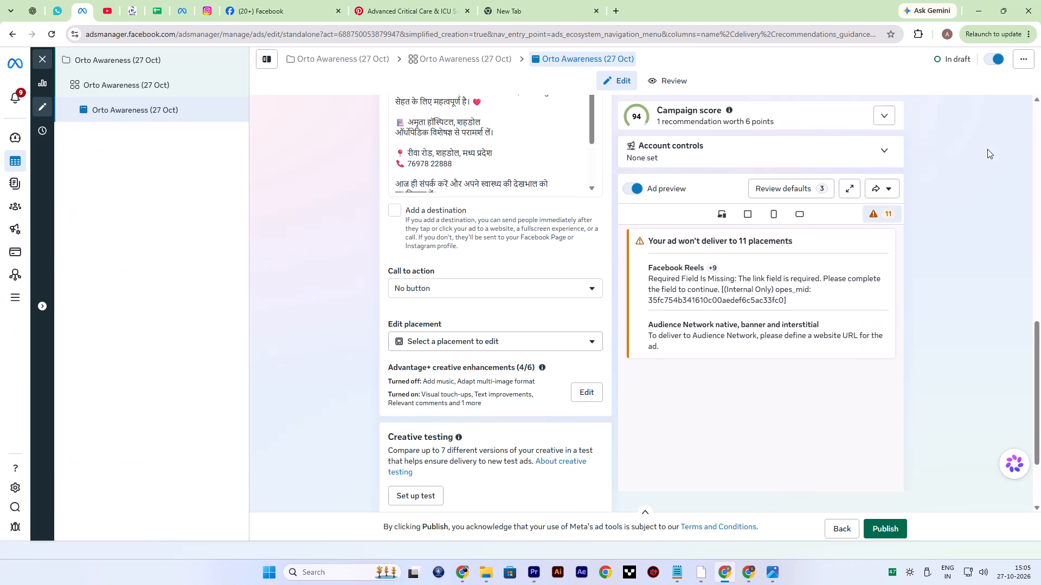
click(895, 213)
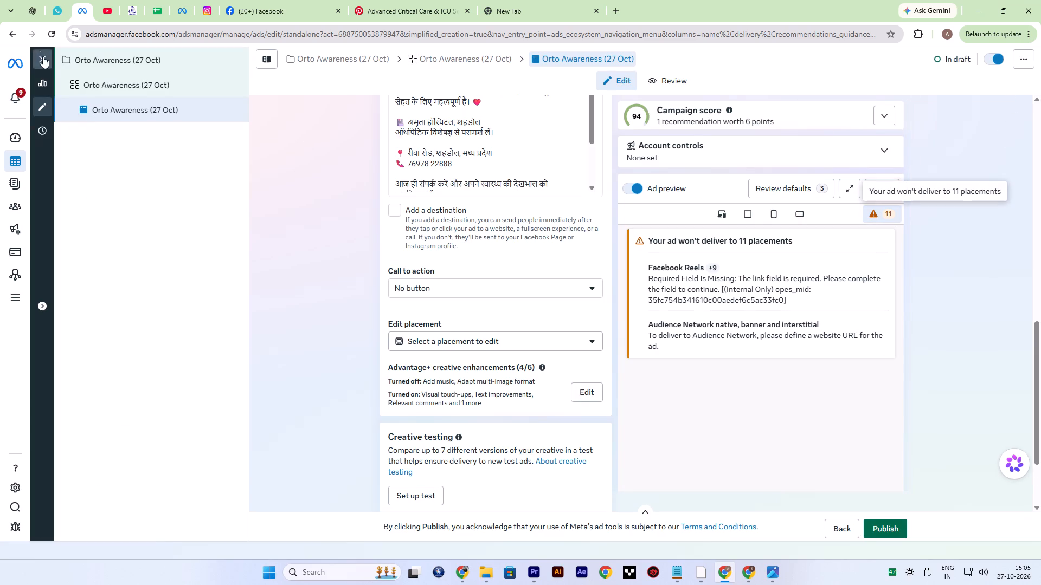
Leave the ad editor without publishing the Orto Awareness (27 Oct) draft.
click(46, 62)
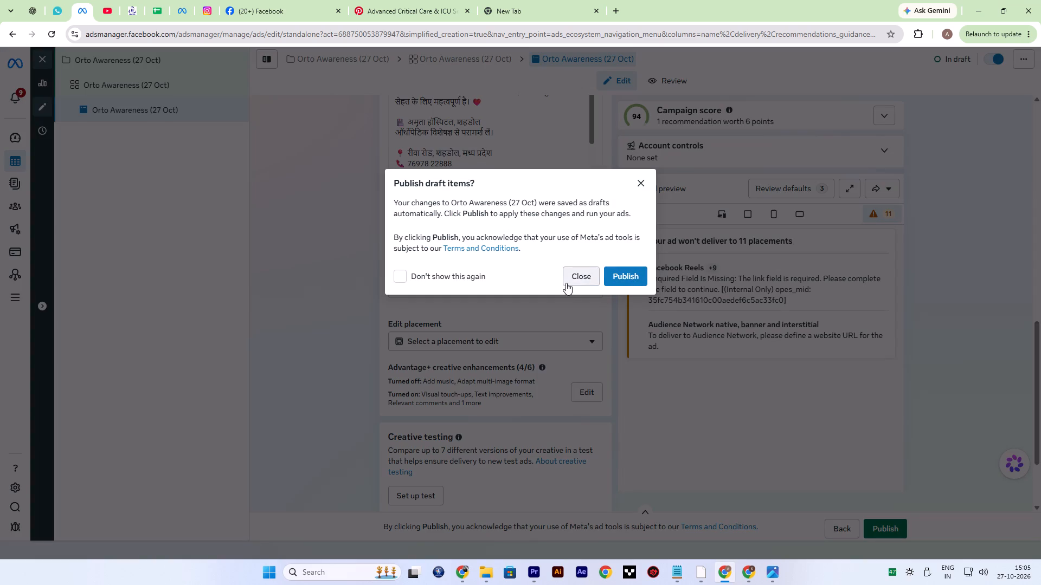
click(581, 279)
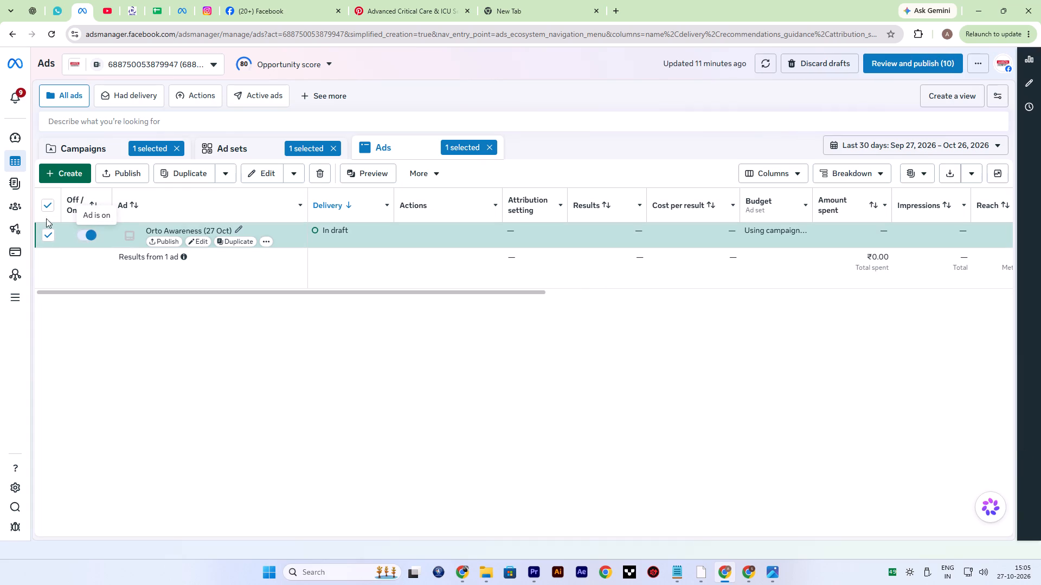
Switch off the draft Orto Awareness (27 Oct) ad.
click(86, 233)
Clear the ad set, campaign and ad selections and delete the draft Orto Awareness (27 Oct) campaign.
click(336, 147)
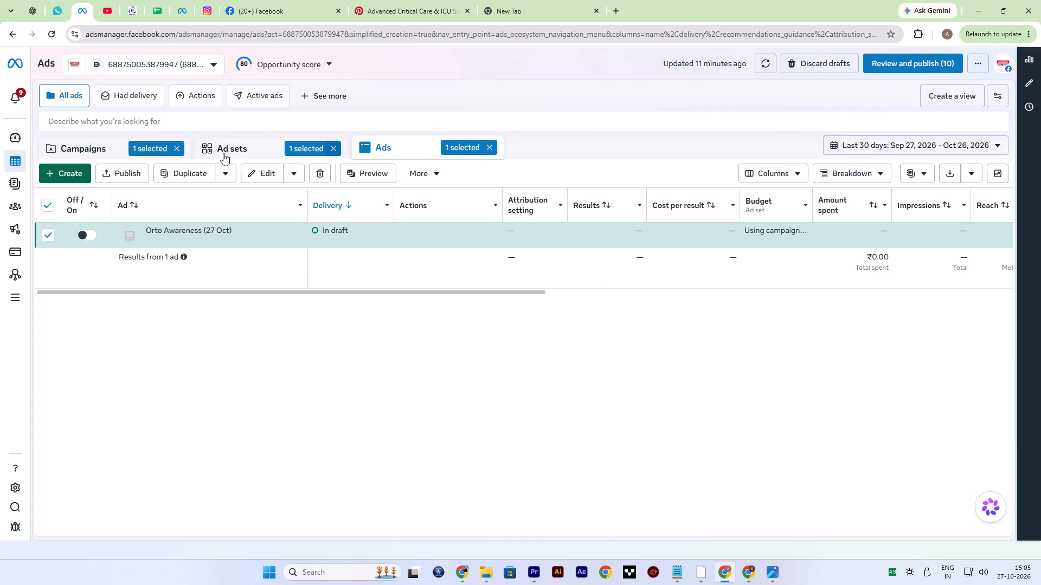
click(178, 149)
click(490, 151)
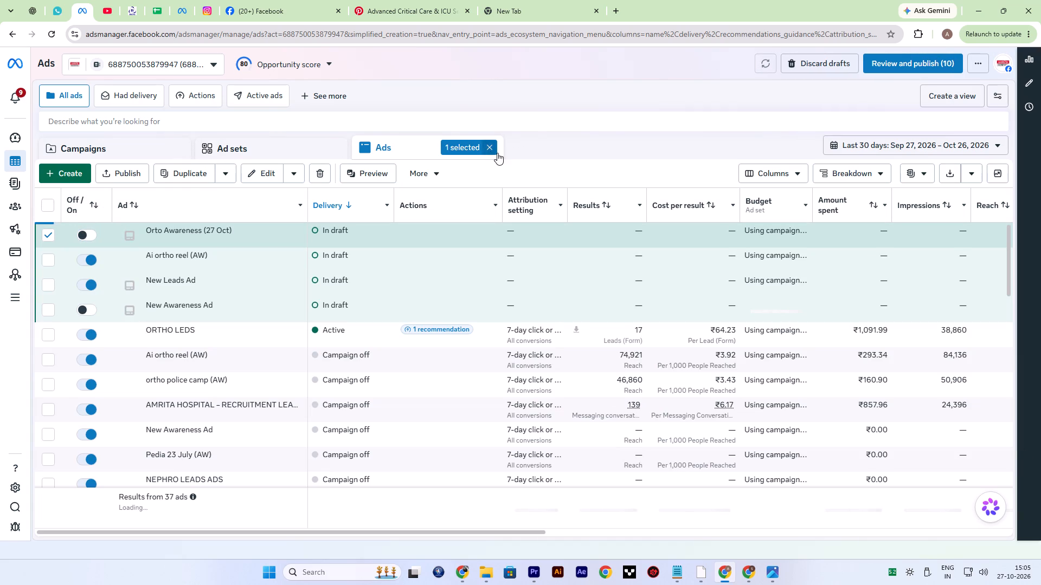
click(91, 151)
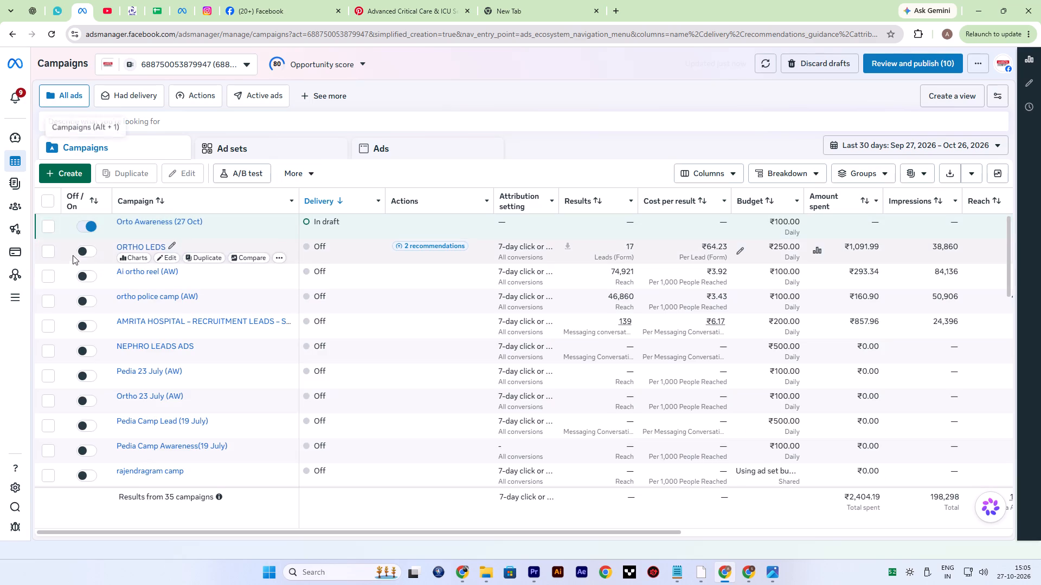
click(236, 233)
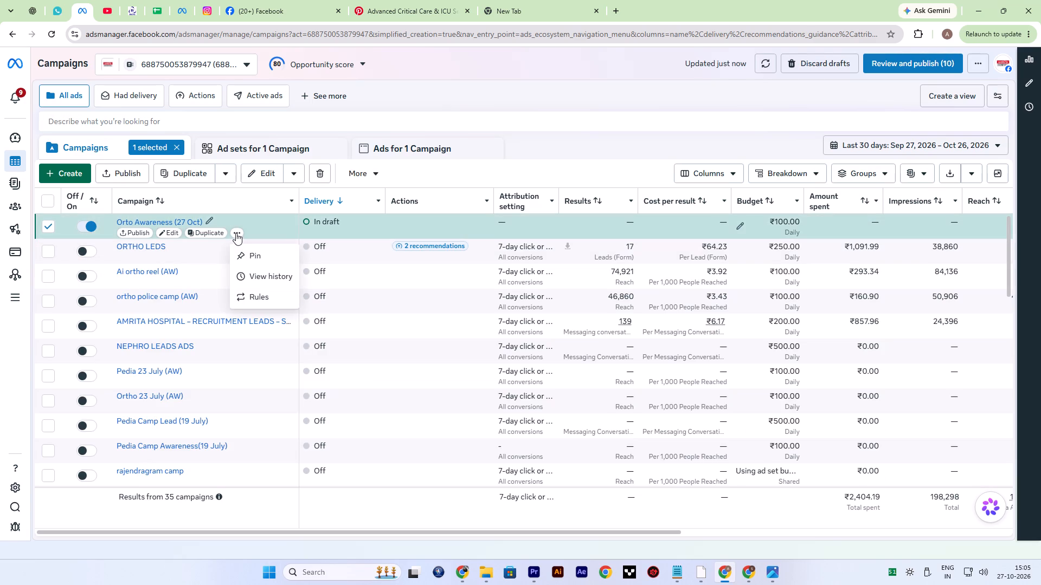
click(267, 226)
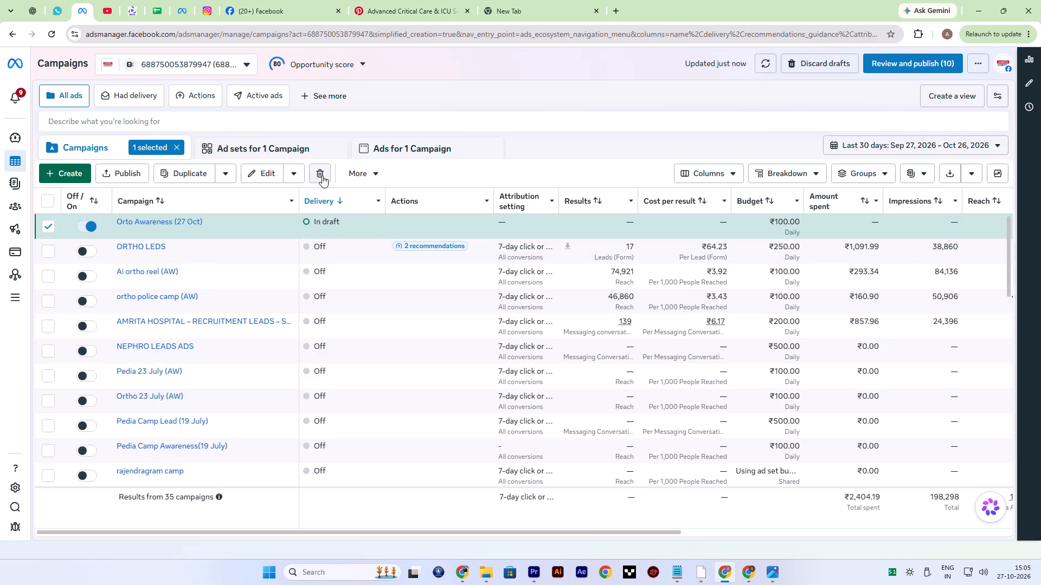
click(323, 175)
click(613, 240)
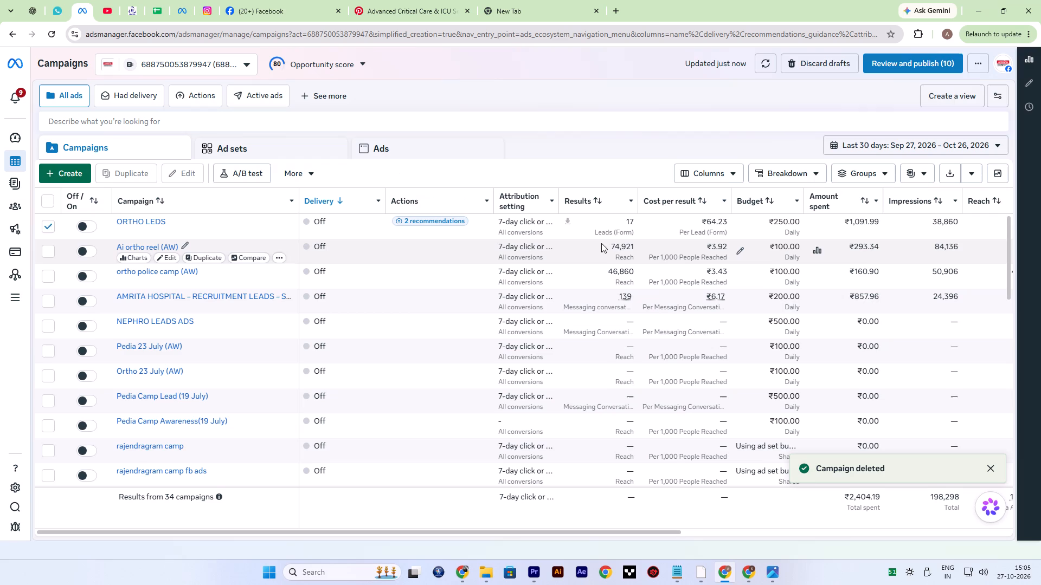
Create a new campaign with the Awareness objective and name it Orto Awareness (27 Oct).
click(50, 167)
click(420, 184)
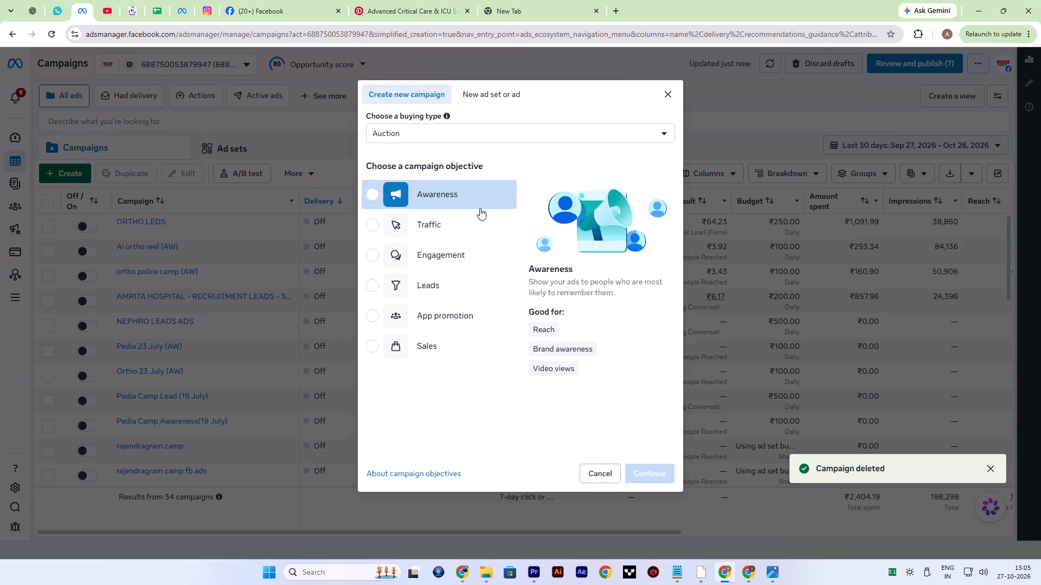
click(646, 475)
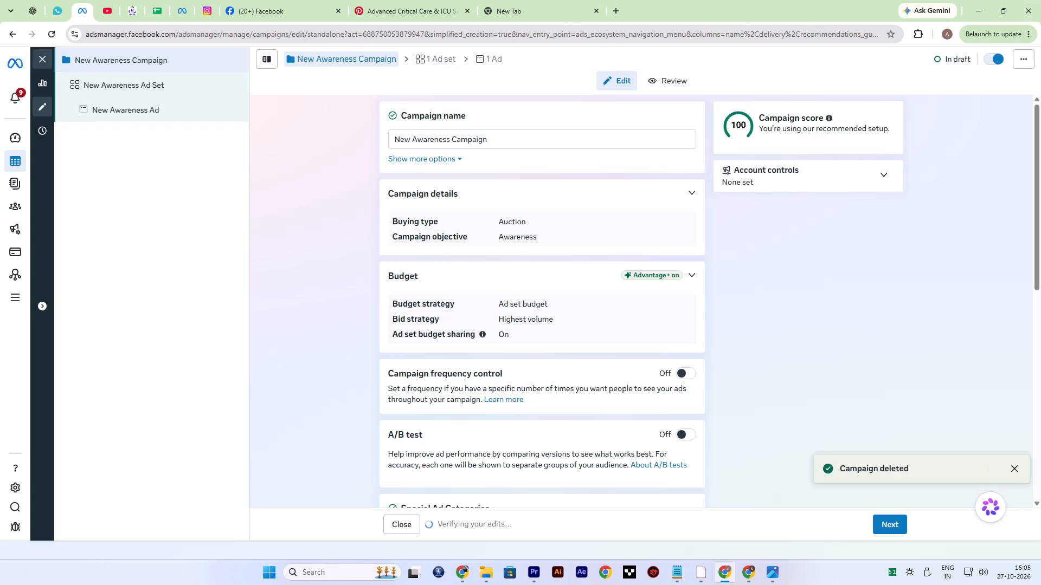
click(509, 139)
key(ctrl+a)
key(ctrl+v)
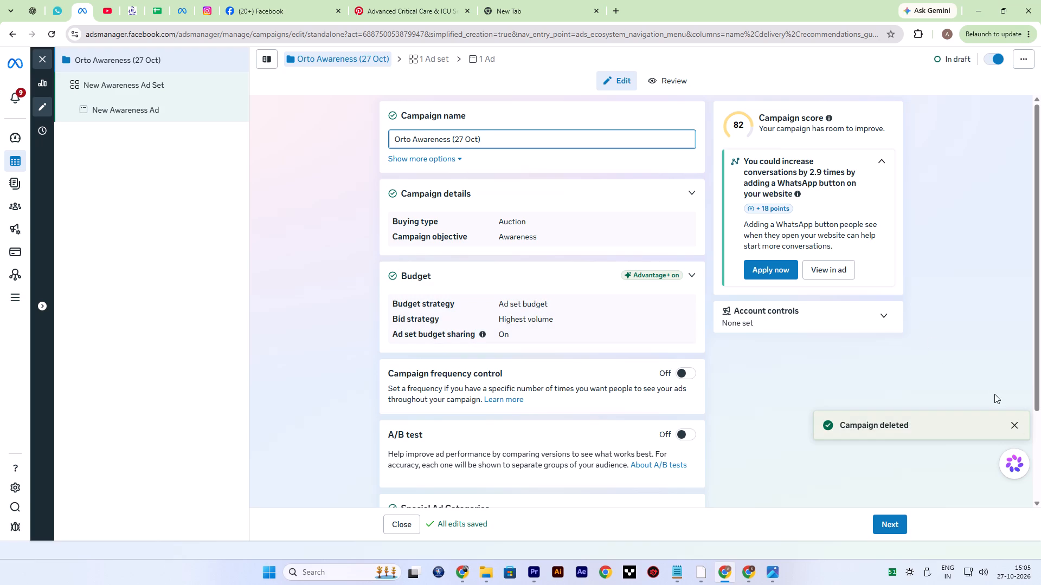
click(1014, 422)
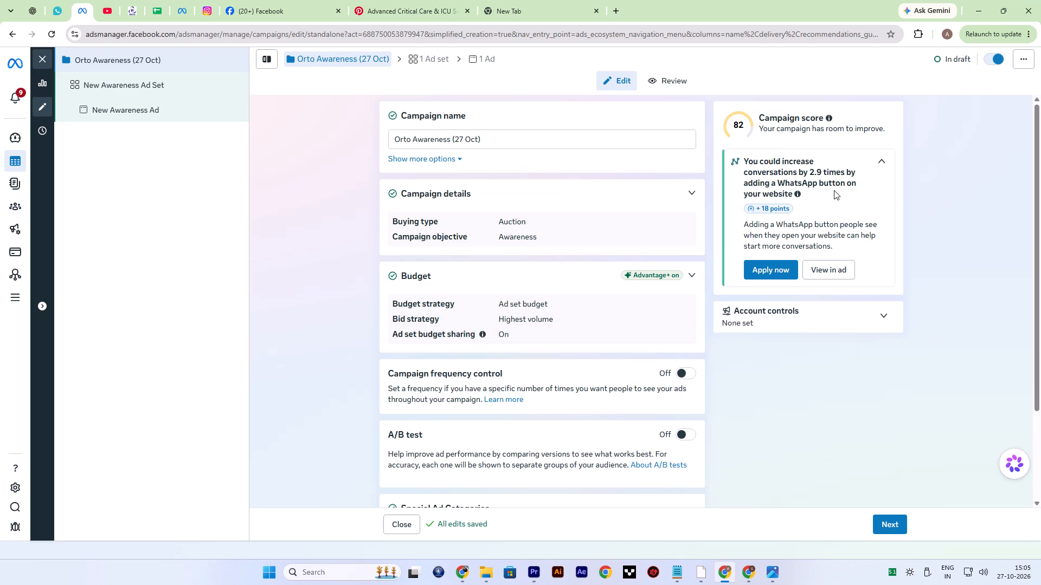
Check the account controls and view the WhatsApp button recommendation in the ad, returning to the campaign settings.
click(878, 164)
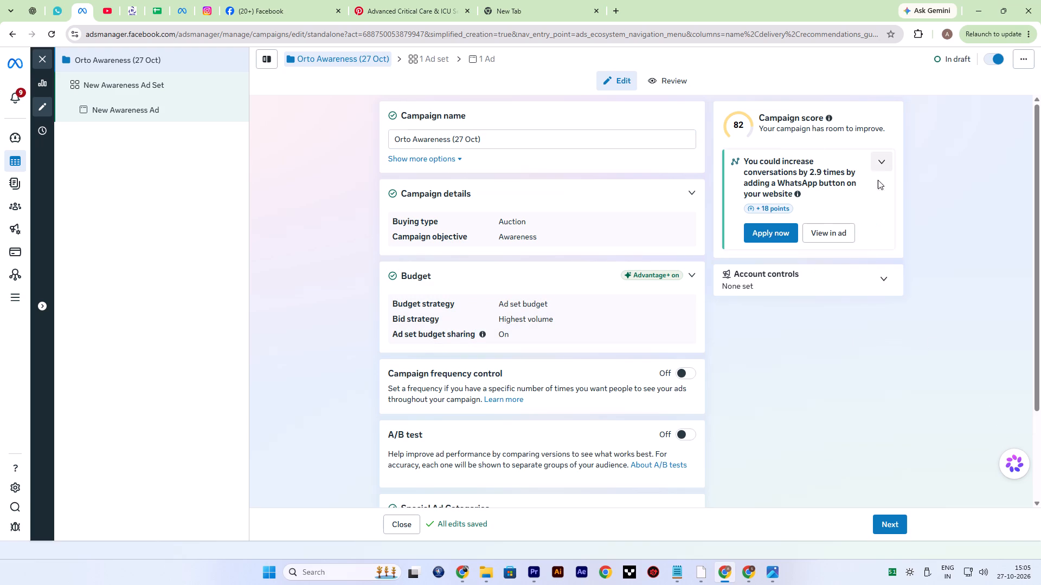
click(868, 274)
click(878, 281)
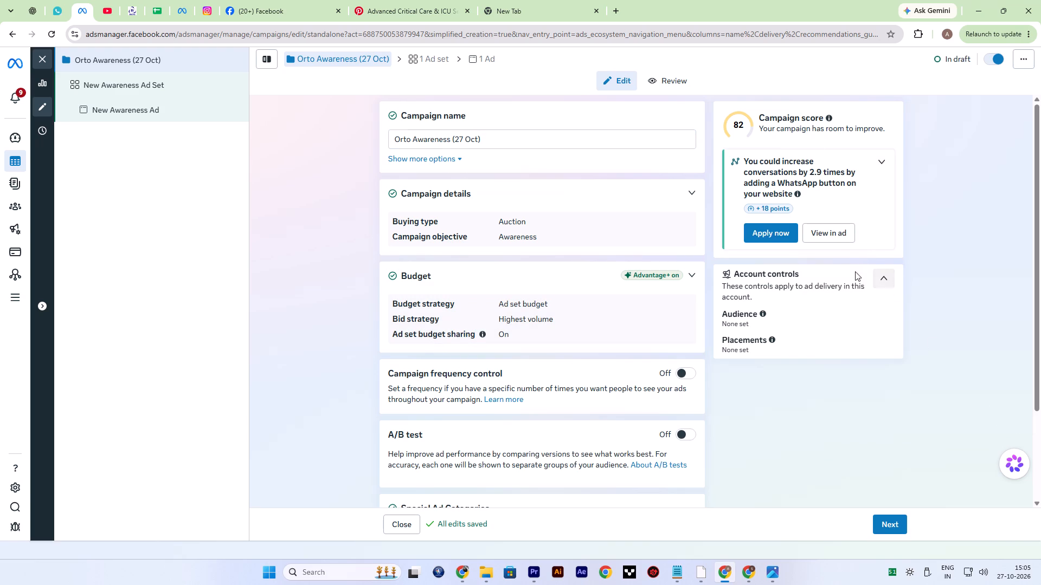
click(837, 236)
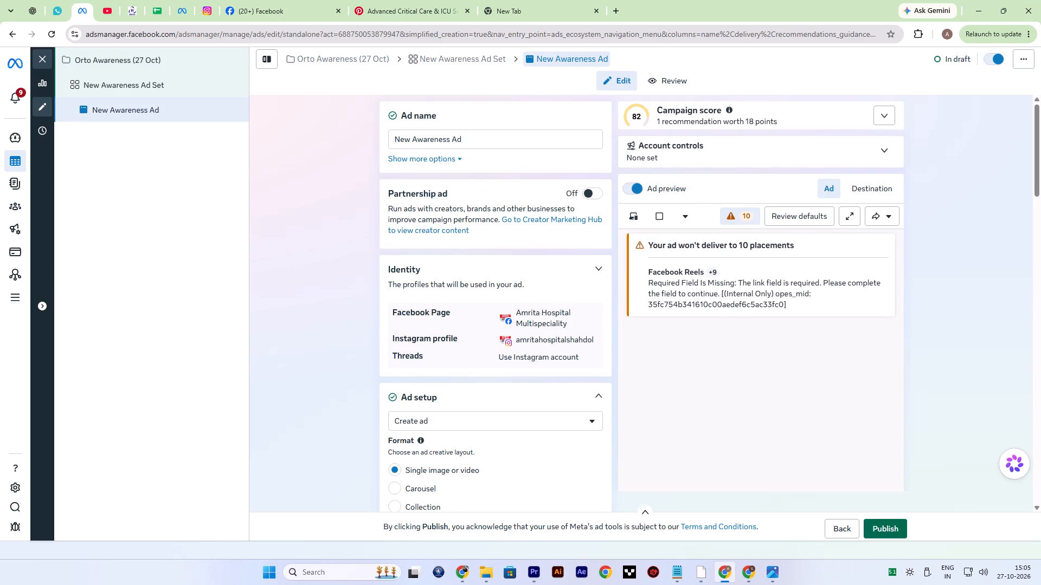
click(560, 234)
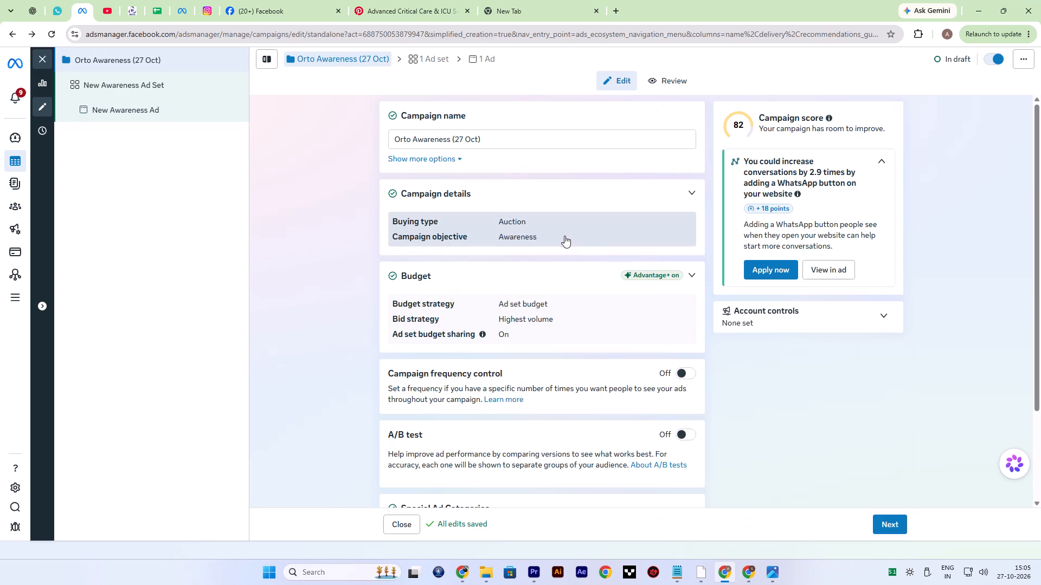
Set the budget strategy to Campaign budget with a daily budget of ₹100 and continue to the ad set.
scroll(490, 294, down, 6)
scroll(615, 355, down, 2)
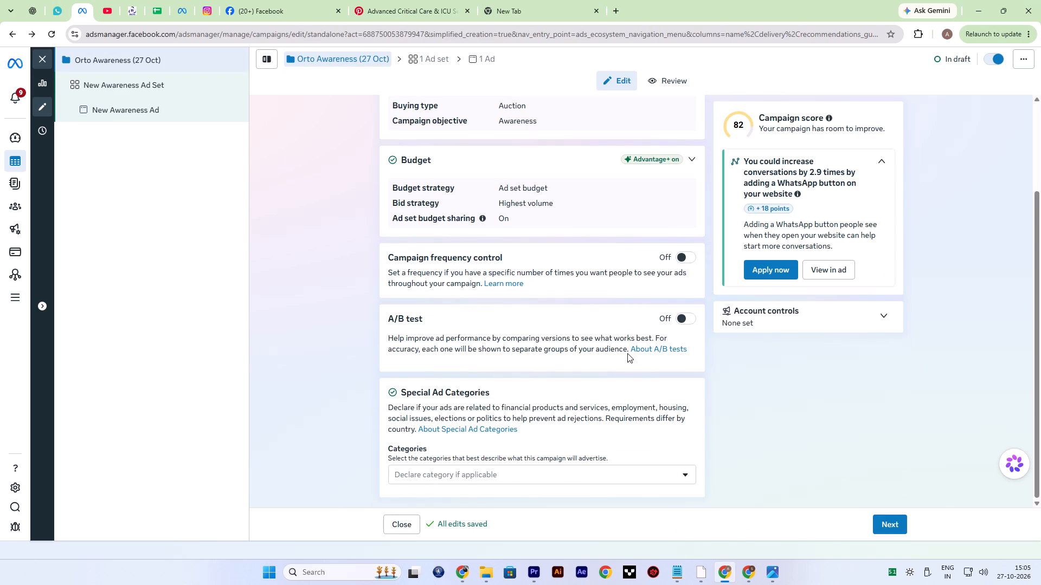
scroll(576, 220, up, 3)
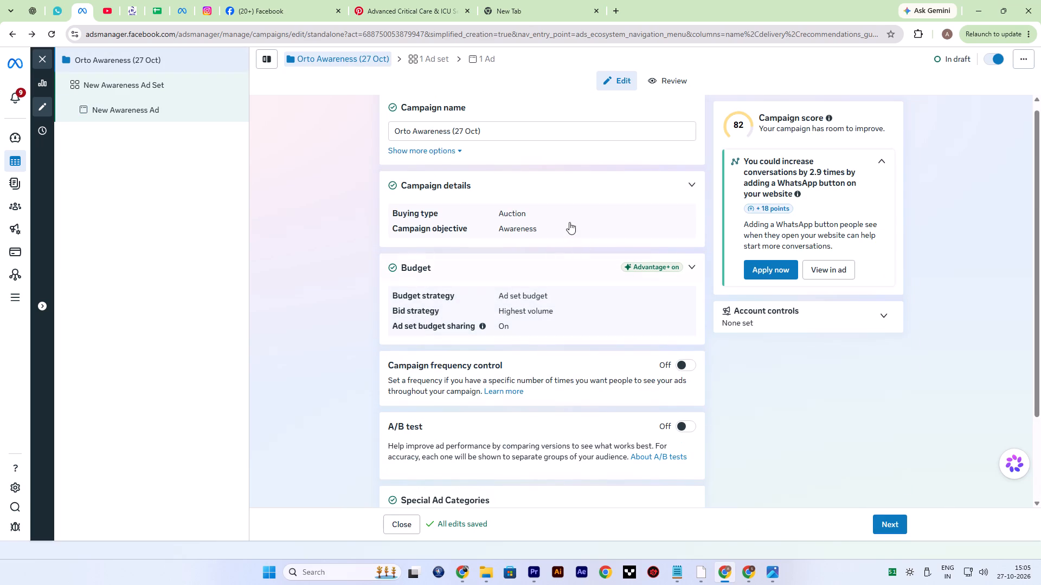
click(572, 289)
click(415, 321)
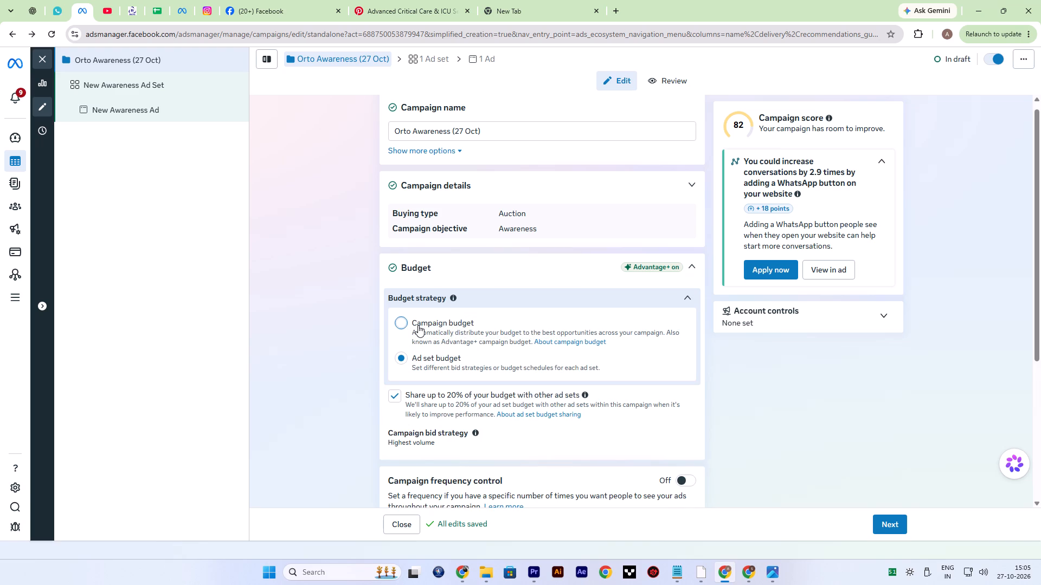
click(618, 402)
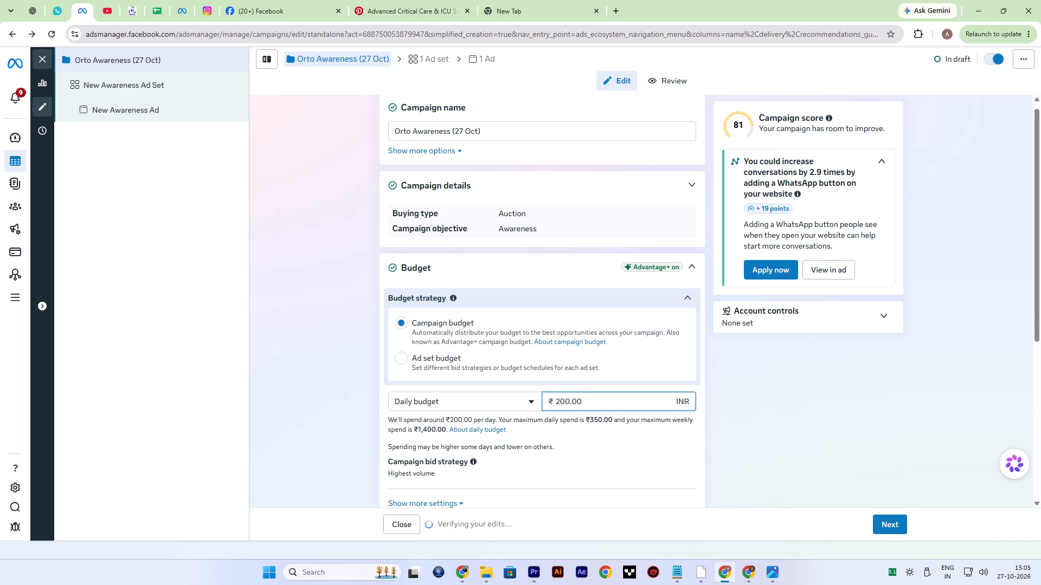
key(ctrl+BackSpace)
key(1)
text(00)
key(Return)
scroll(732, 393, down, 6)
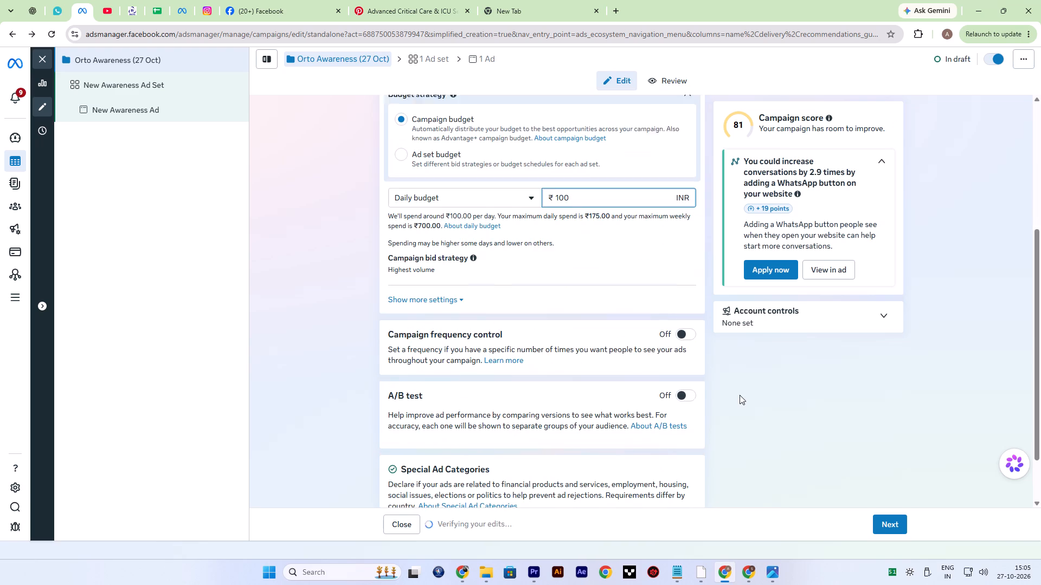
scroll(737, 394, down, 4)
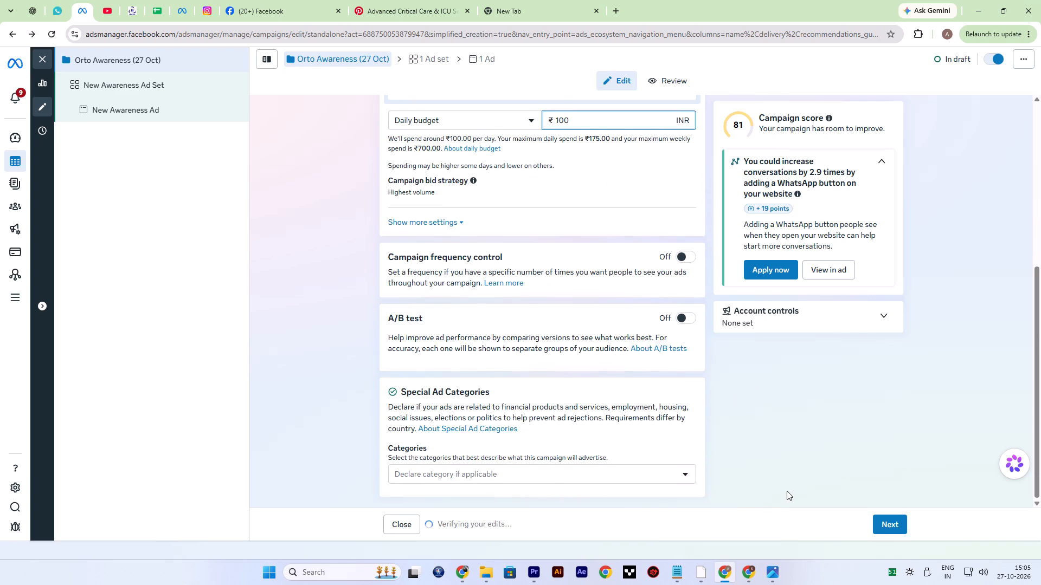
click(901, 521)
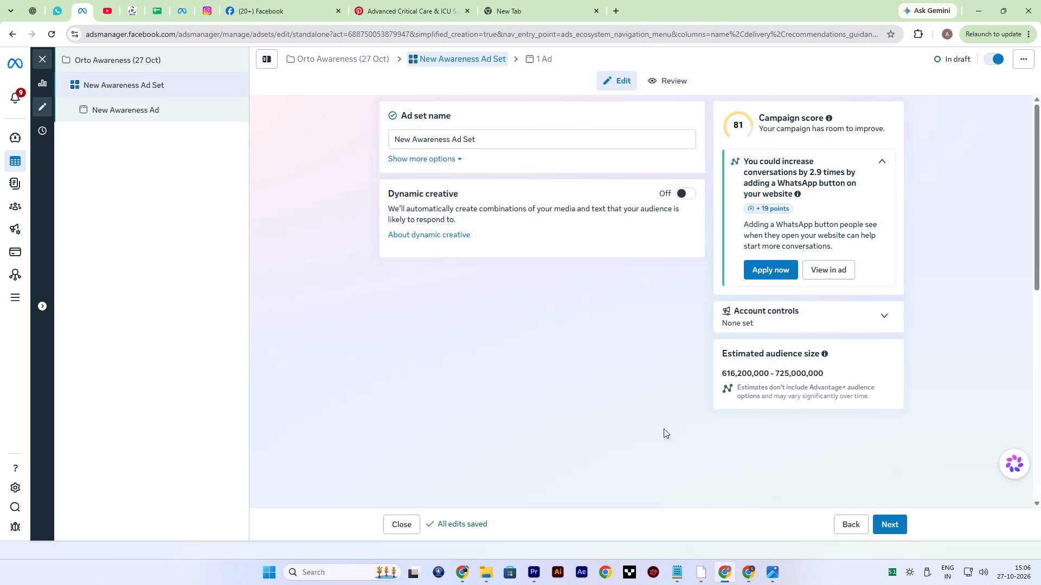
Name the ad set Orto Awareness (27 Oct).
click(517, 143)
key(ctrl+a)
key(ctrl+v)
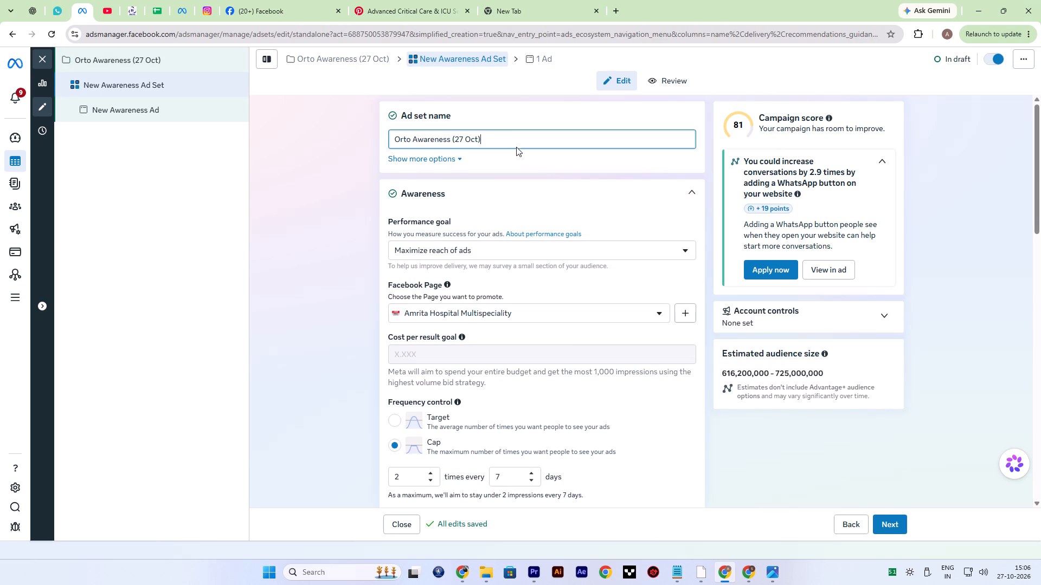
Review the ad set's performance goal, frequency control, budget and schedule, audience and placement settings.
scroll(462, 311, down, 15)
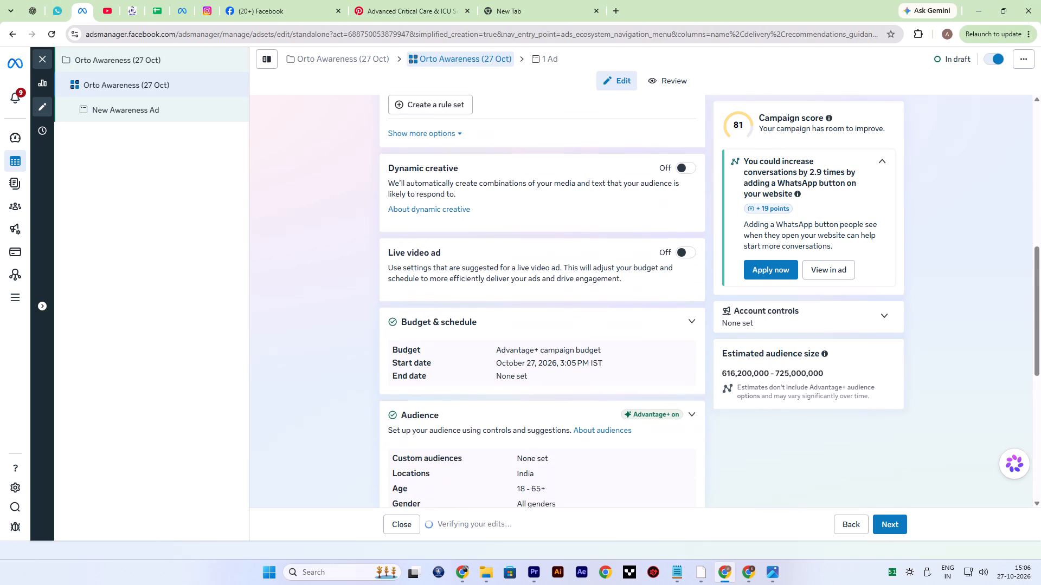
scroll(462, 311, down, 6)
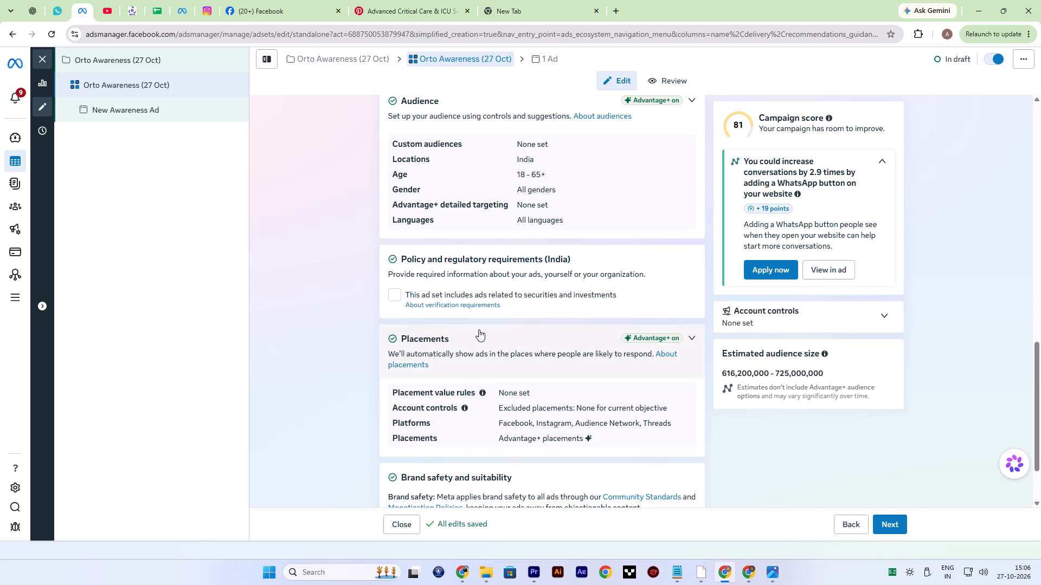
scroll(479, 329, down, 5)
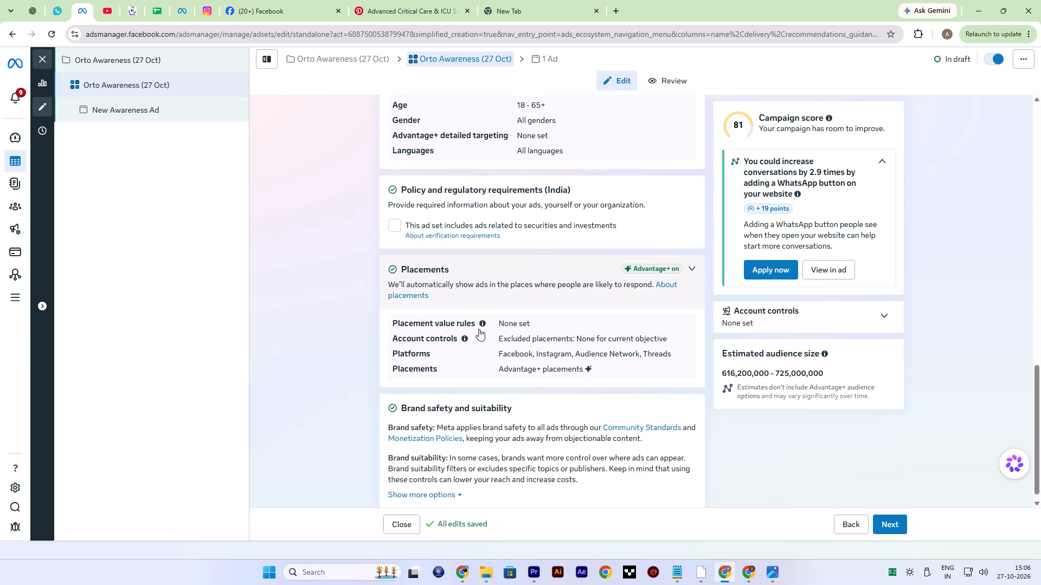
scroll(479, 329, down, 6)
scroll(487, 330, up, 12)
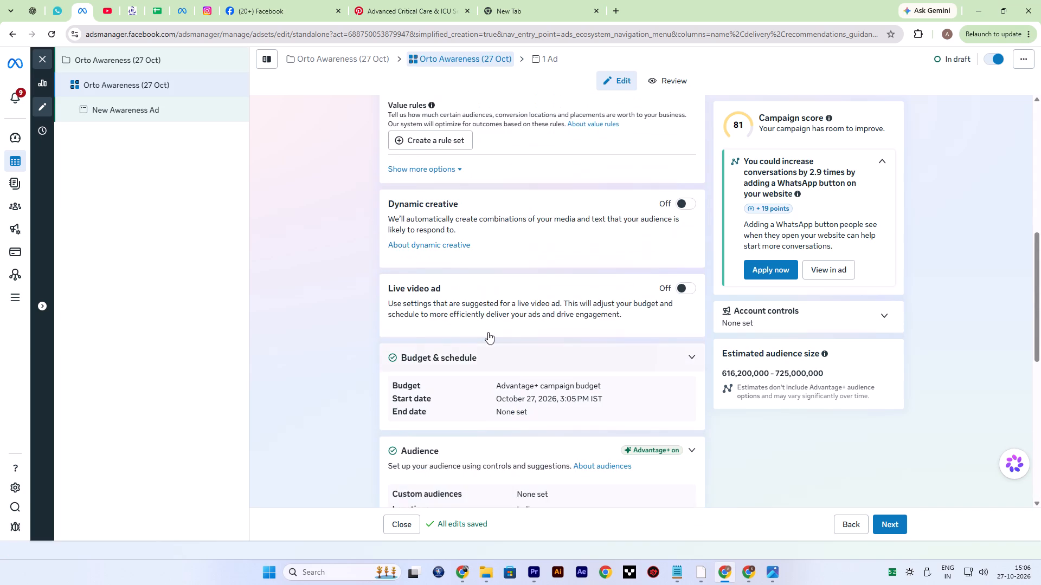
scroll(488, 332, up, 8)
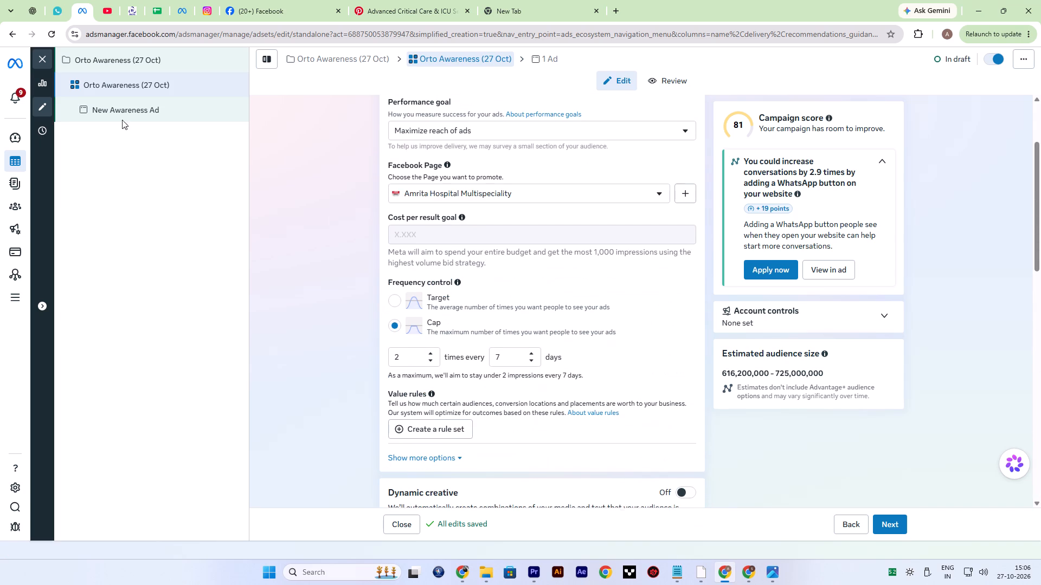
scroll(473, 365, up, 10)
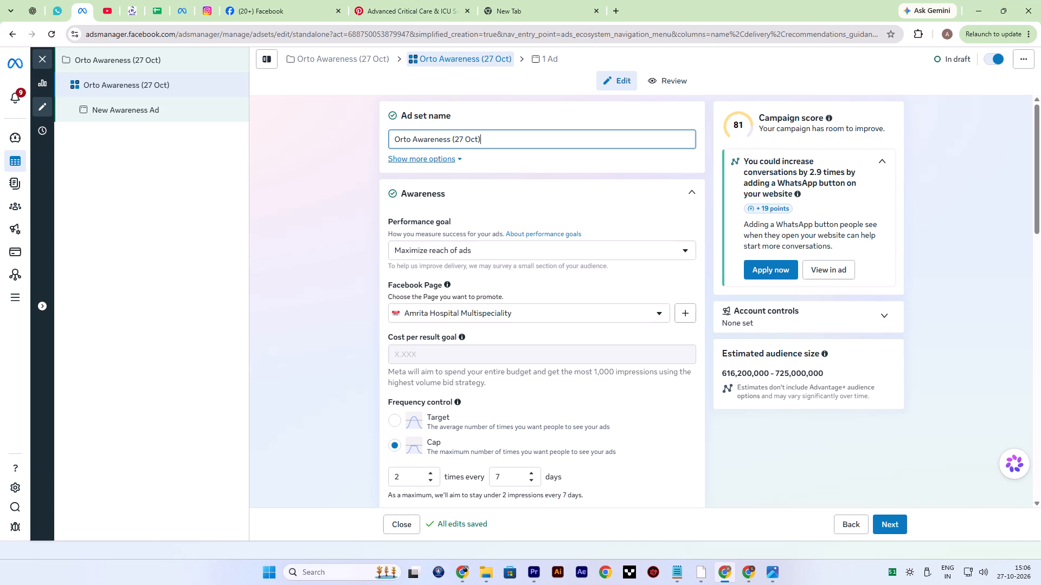
Open the ad set's audience settings for editing.
scroll(515, 377, down, 4)
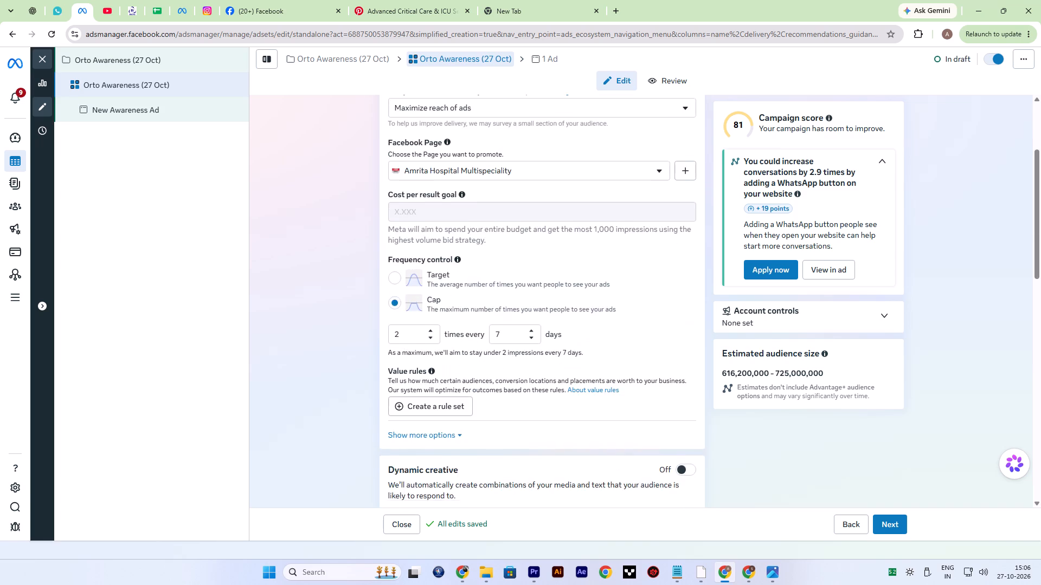
scroll(526, 386, down, 11)
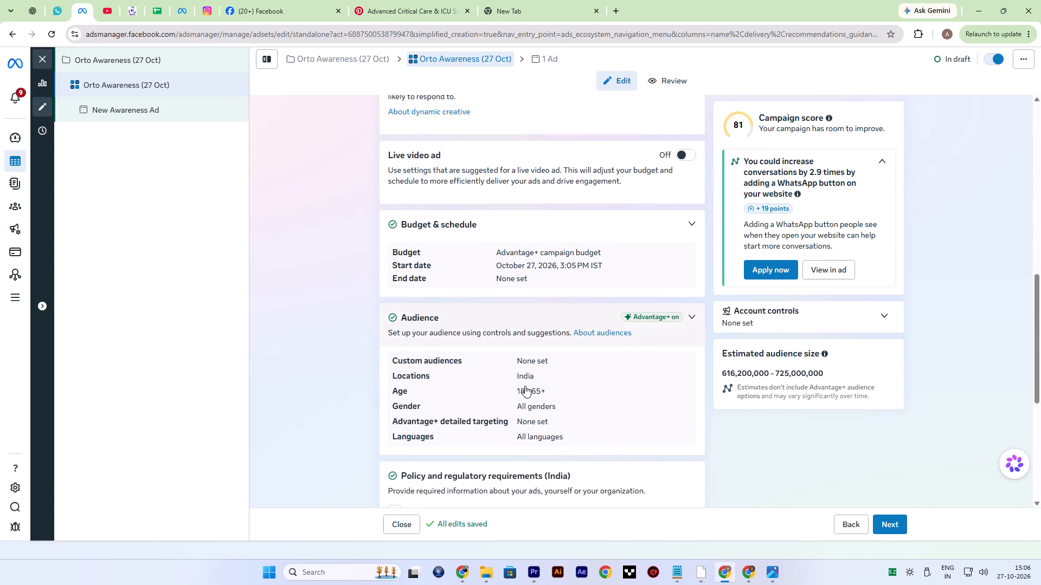
scroll(525, 386, down, 4)
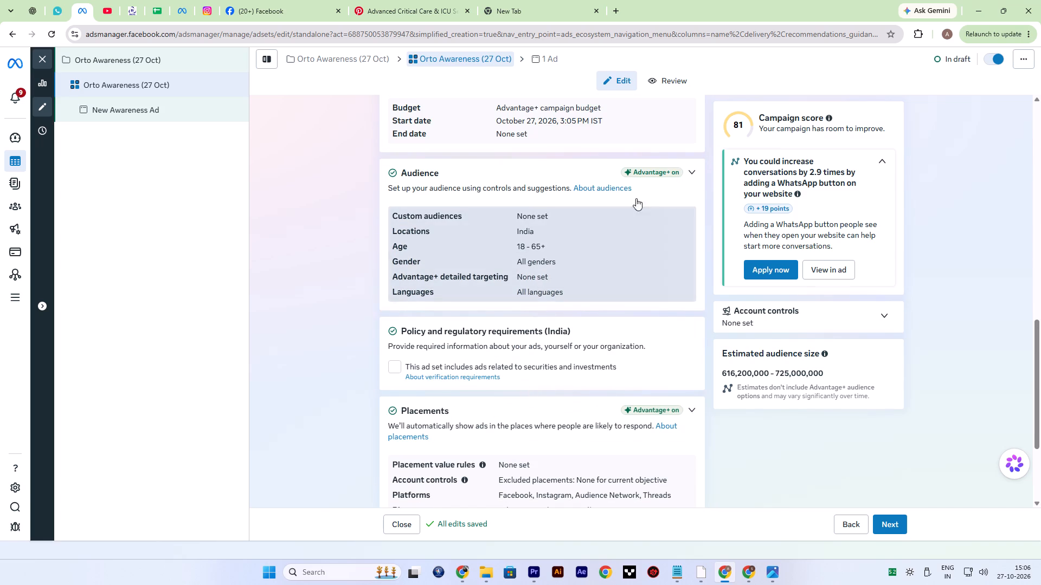
click(692, 170)
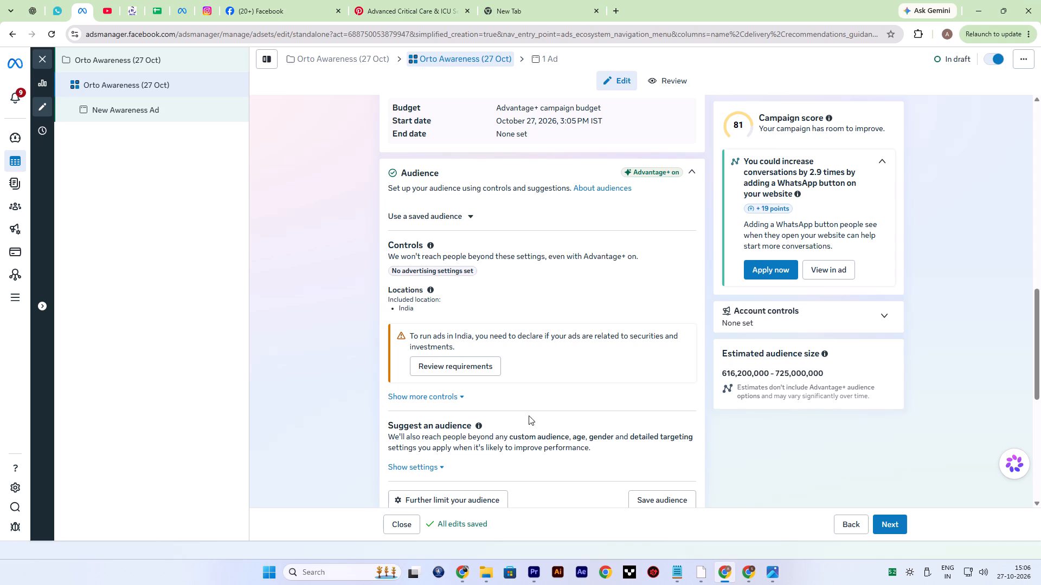
Review the remaining ad set settings down to brand safety and continue to the ad.
scroll(500, 452, down, 4)
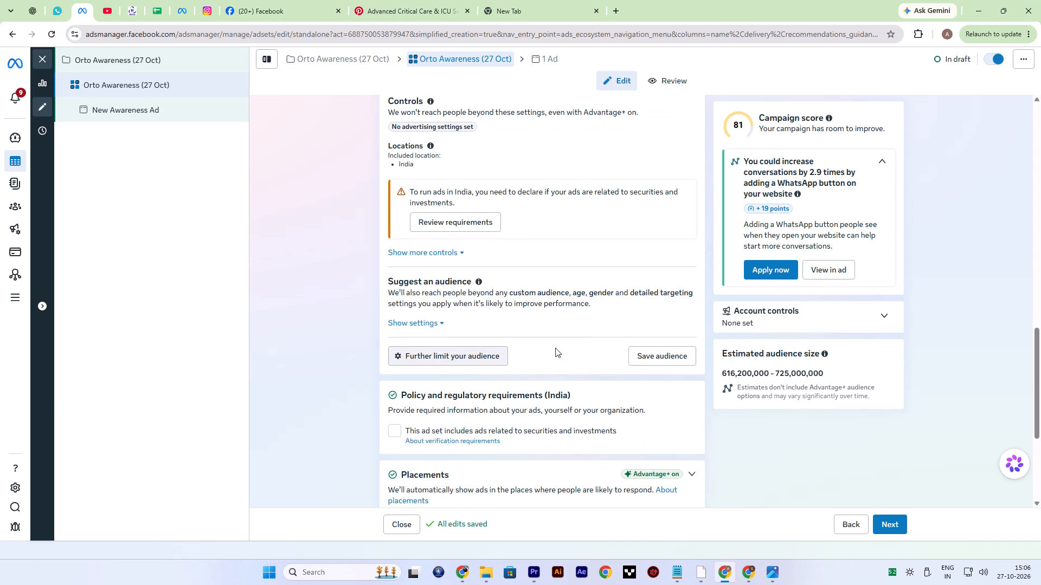
scroll(468, 391, down, 6)
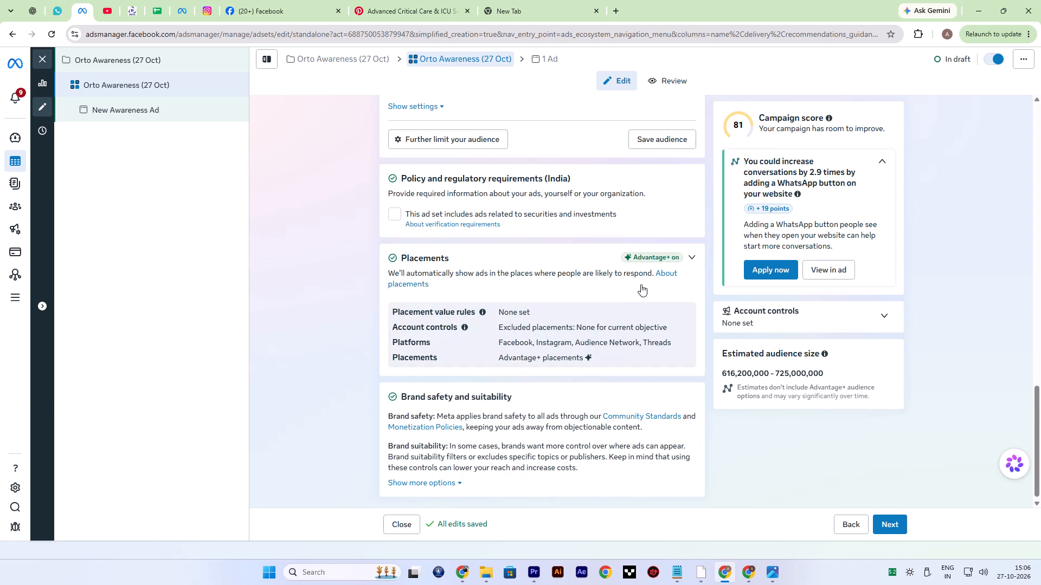
click(898, 522)
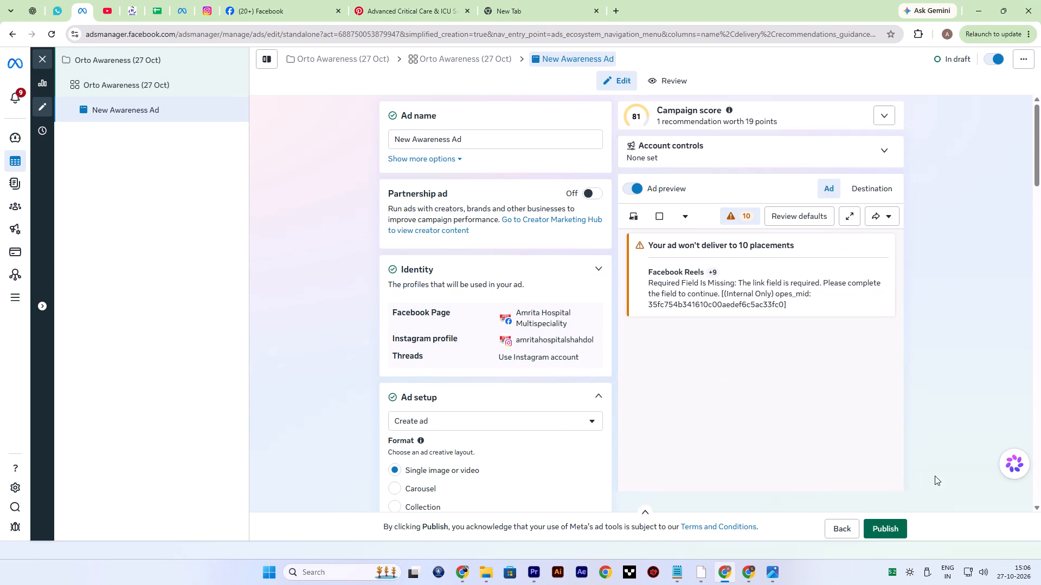
Name the ad Orto Awareness (27 Oct).
scroll(864, 443, down, 6)
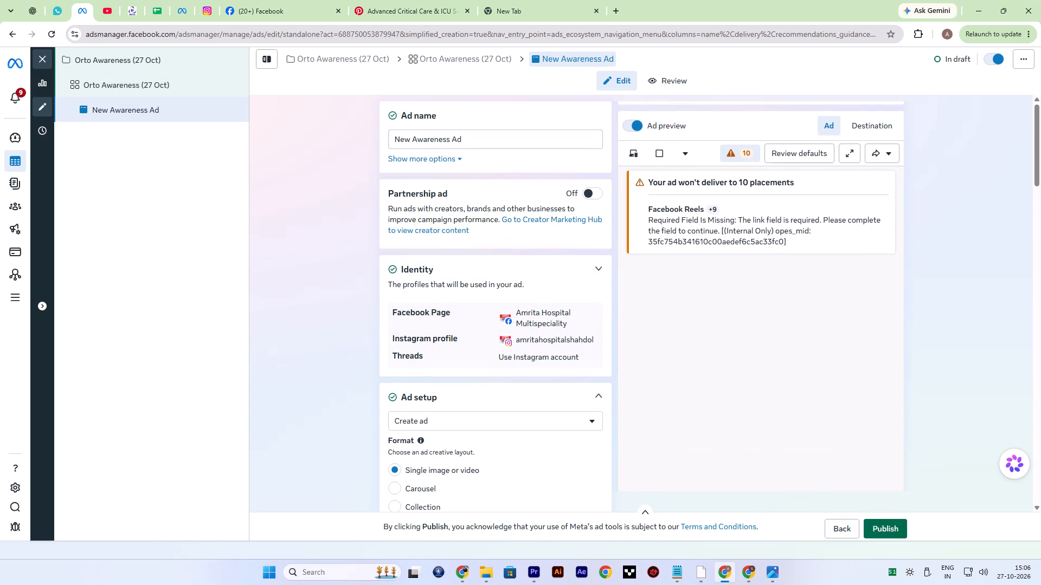
ctrl+click(528, 137)
key(ctrl+a)
key(ctrl+v)
Set the ad setup to Use existing post.
scroll(475, 392, down, 5)
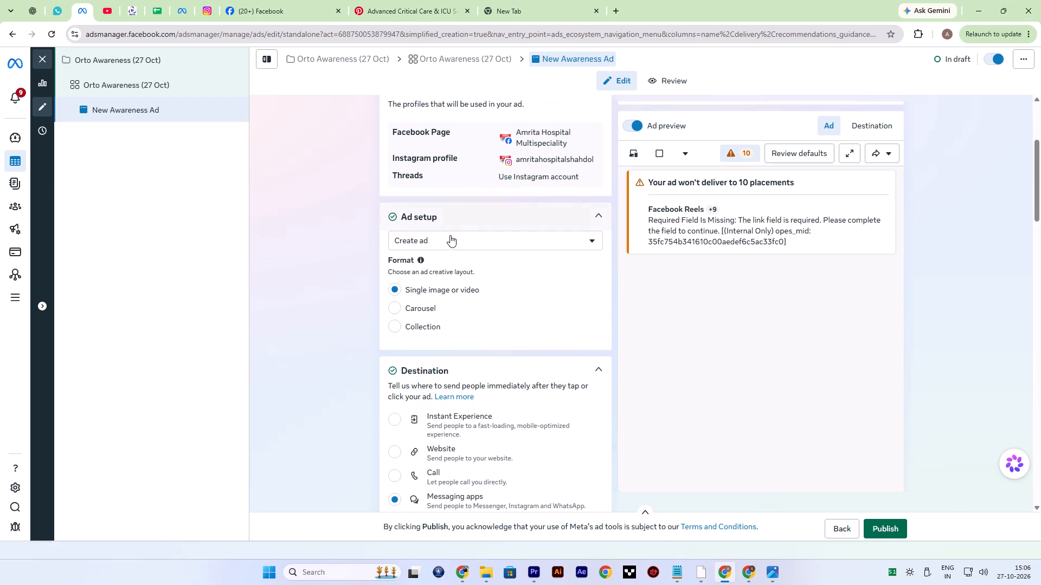
click(451, 242)
click(439, 284)
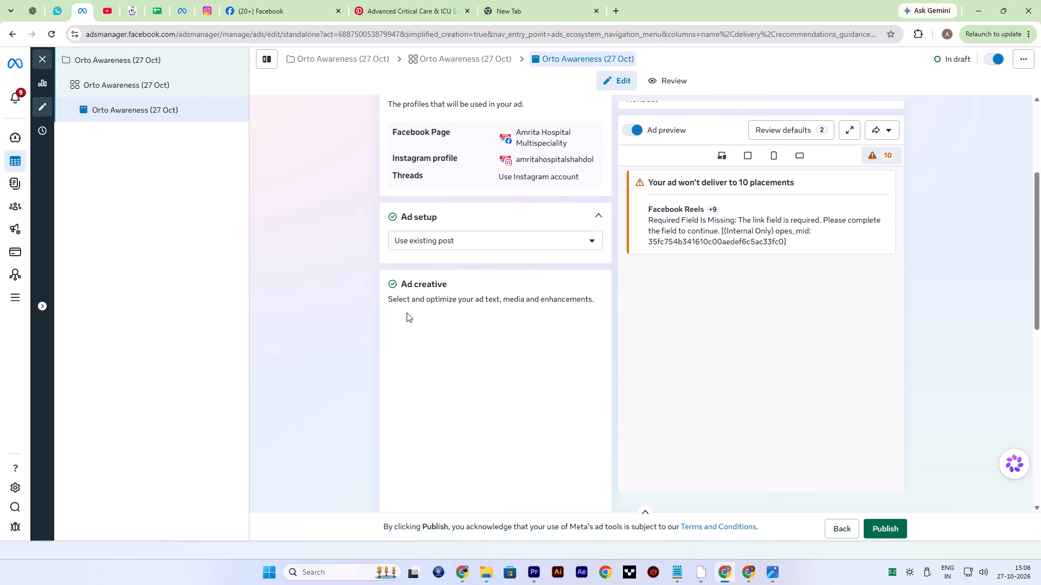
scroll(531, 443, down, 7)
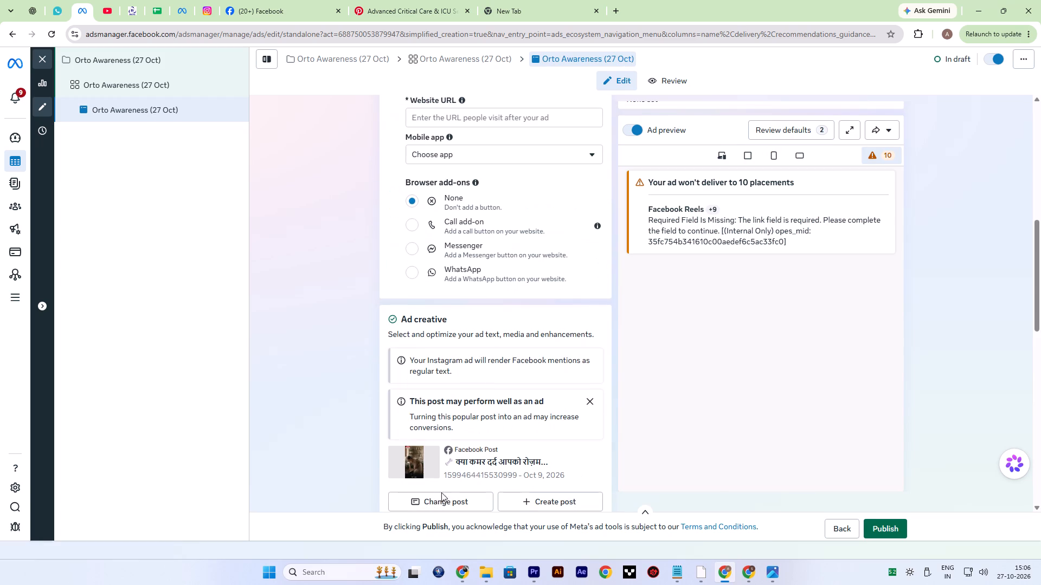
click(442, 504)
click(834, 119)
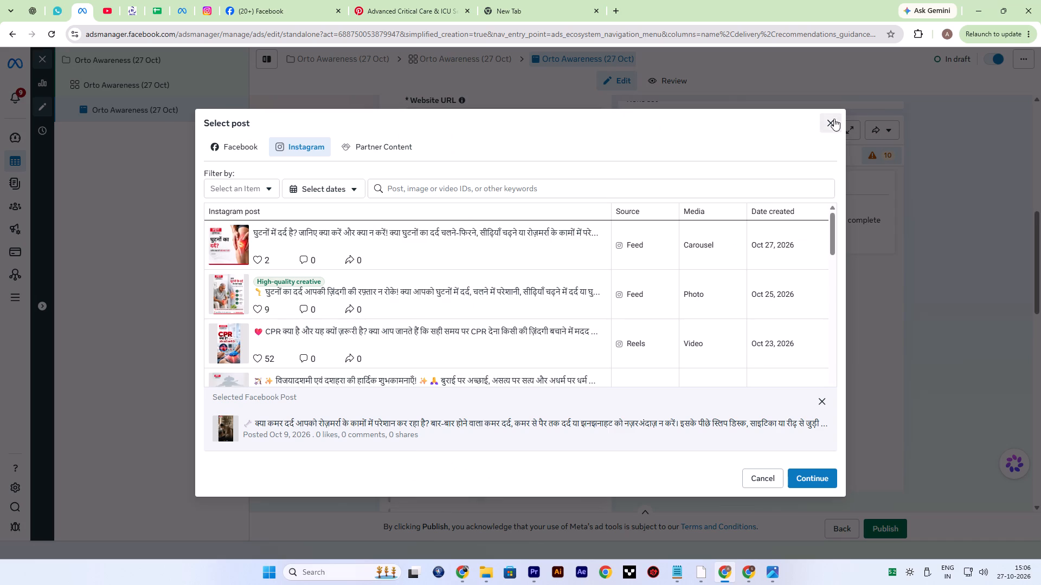
Examine the ad's default creative enhancements and look through its creative, destination and placement settings.
scroll(423, 406, down, 7)
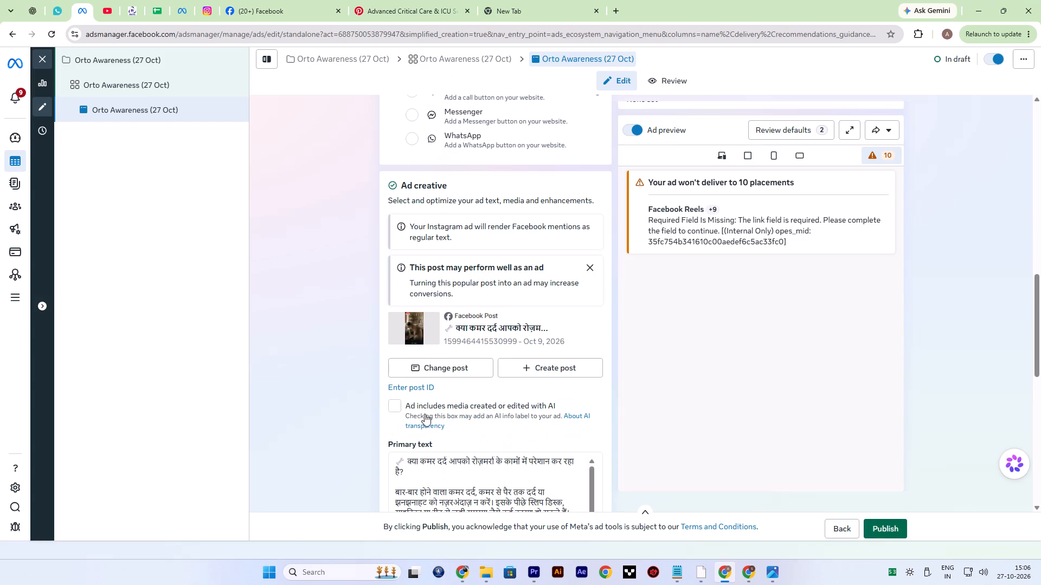
click(723, 216)
click(799, 149)
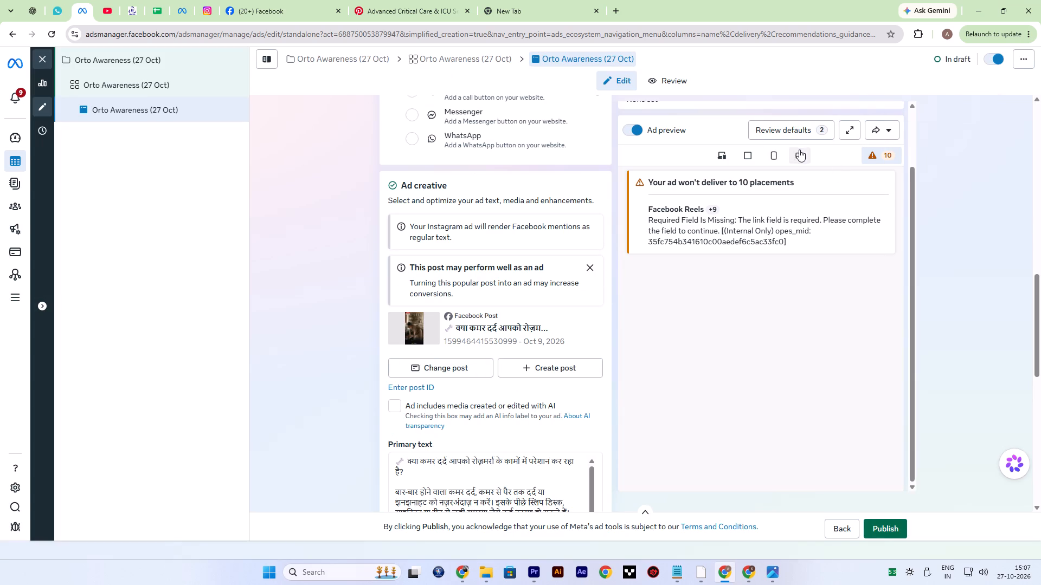
click(754, 129)
scroll(744, 185, up, 6)
scroll(462, 472, down, 8)
scroll(486, 398, down, 4)
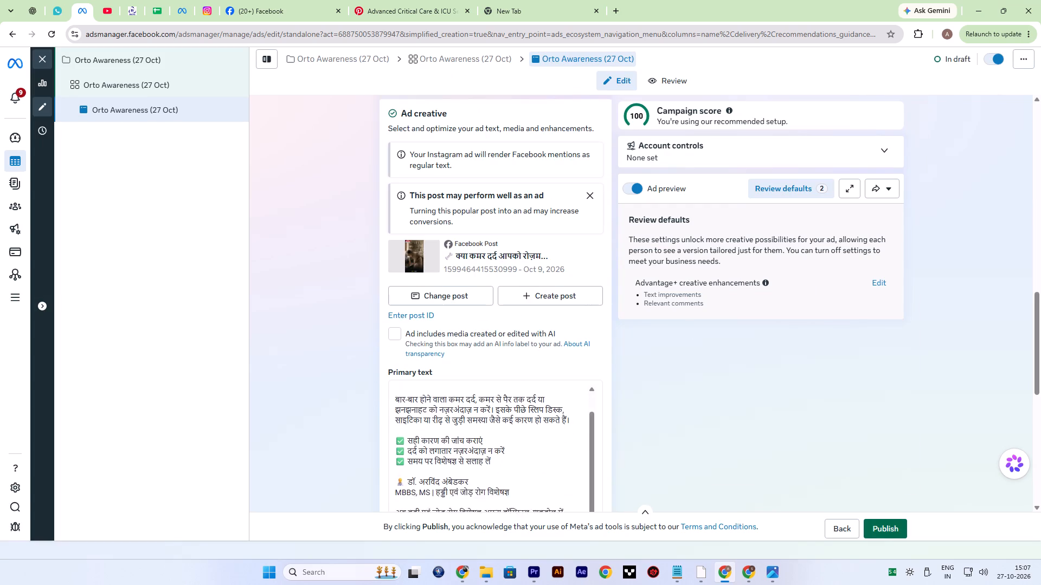
scroll(483, 396, down, 12)
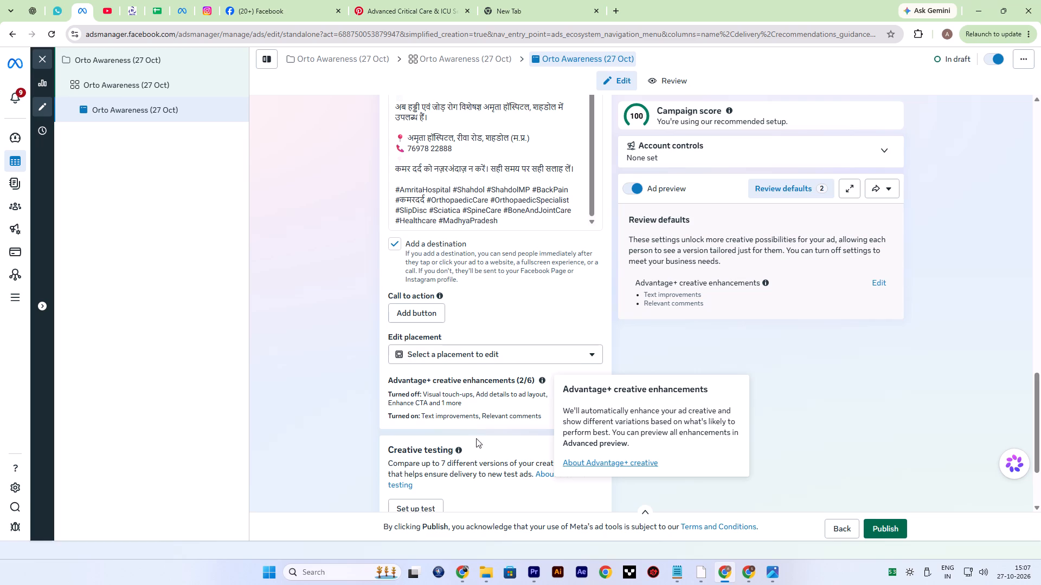
scroll(506, 269, up, 13)
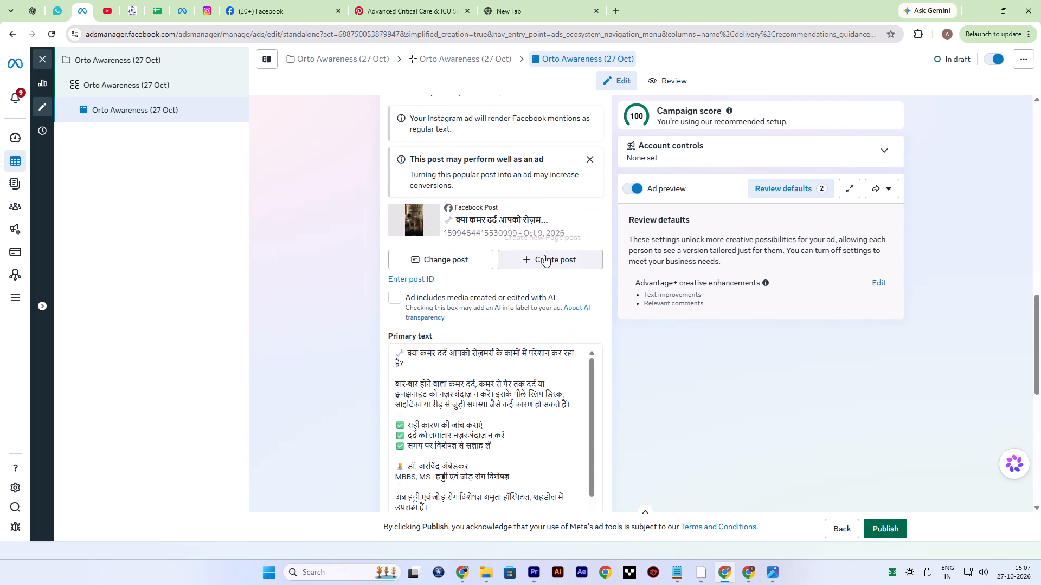
Replace the ad's post with the Oct 25, 2026 Instagram photo post about knee pain.
click(423, 258)
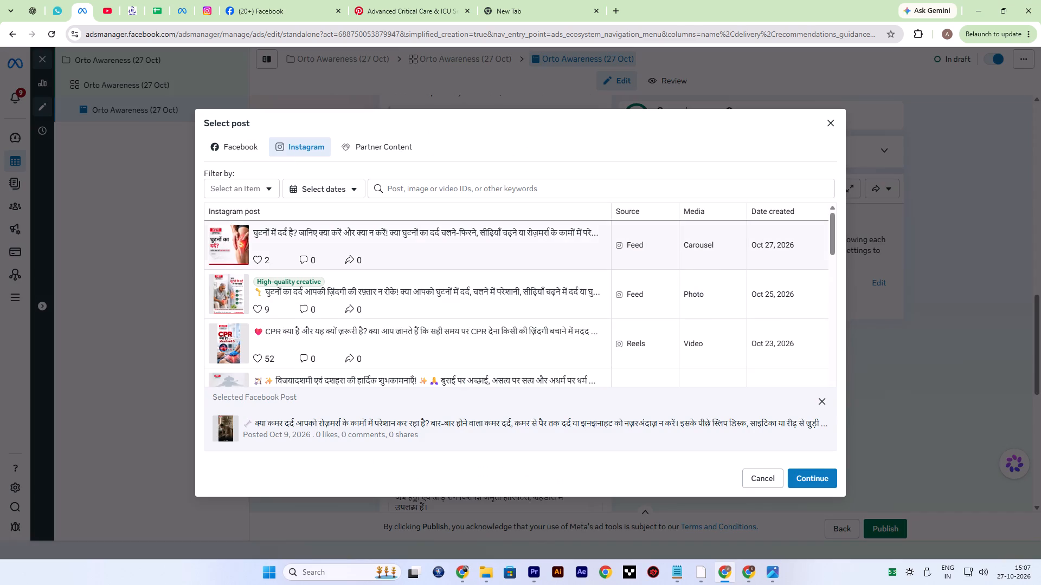
click(218, 297)
click(816, 485)
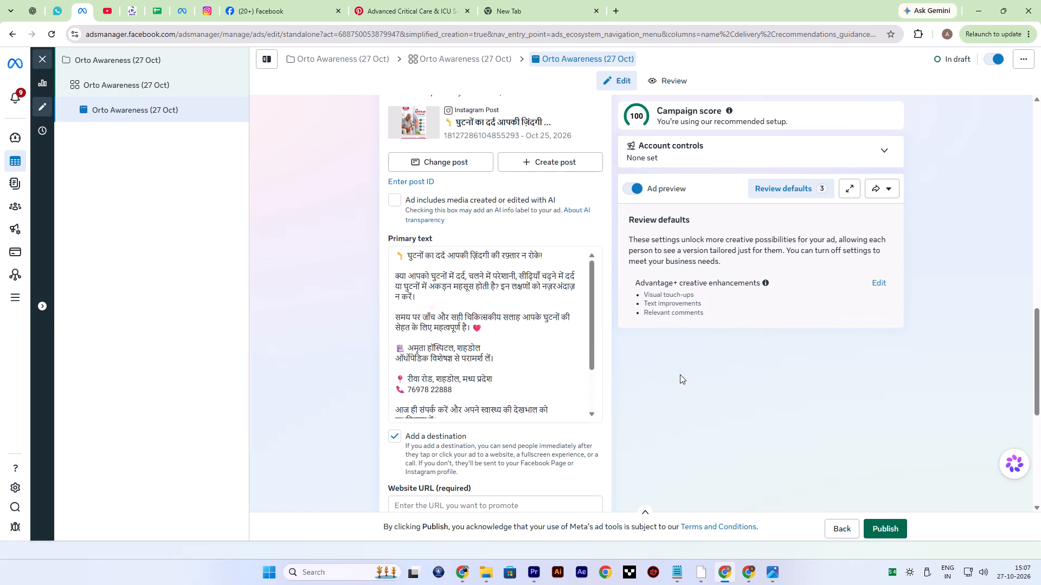
Turn off Add a destination in the ad creative to remove the required website URL.
scroll(619, 341, up, 7)
scroll(523, 344, up, 2)
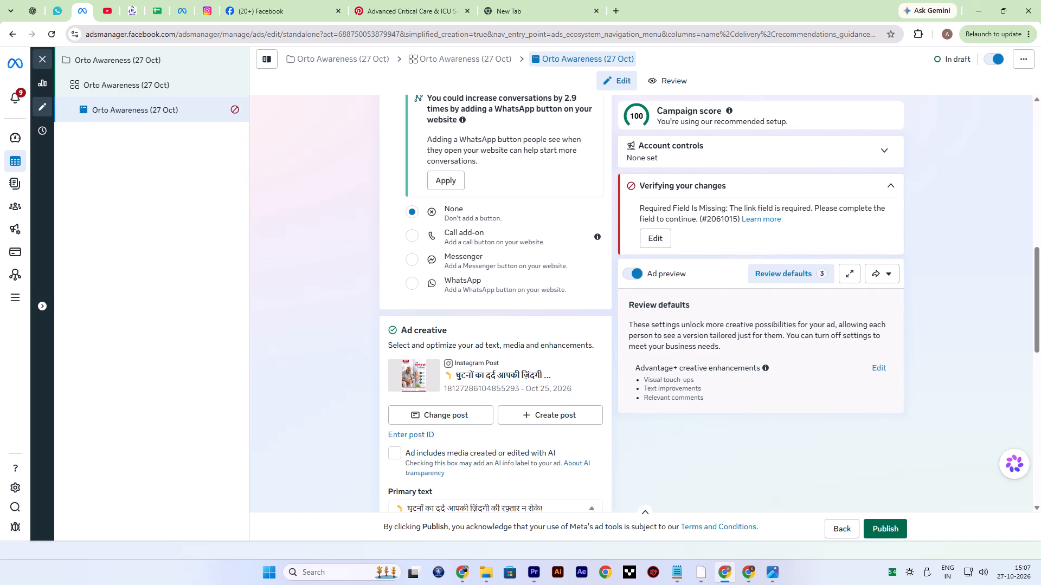
scroll(515, 347, up, 12)
scroll(514, 347, down, 4)
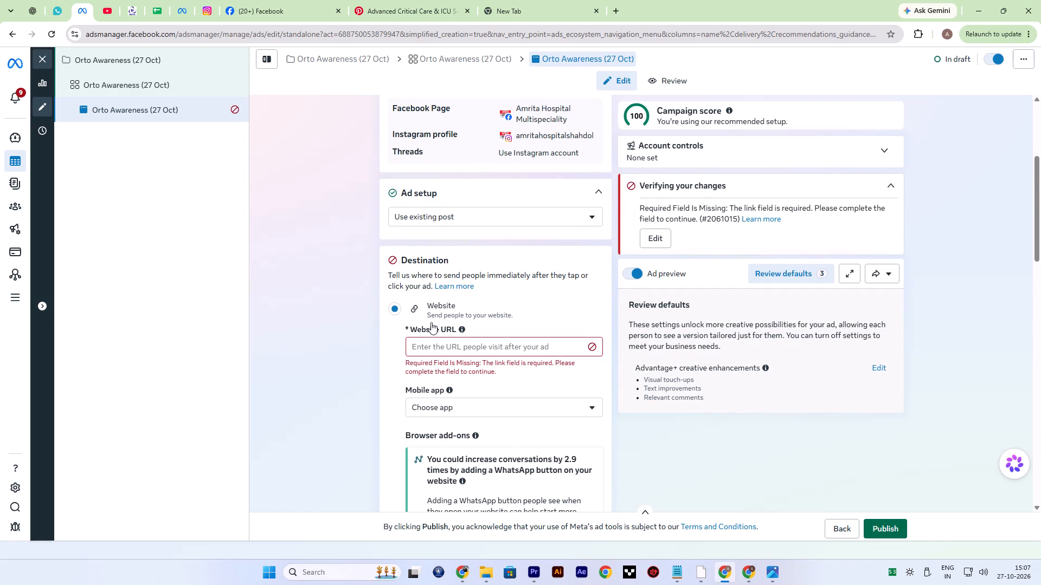
scroll(423, 405, down, 19)
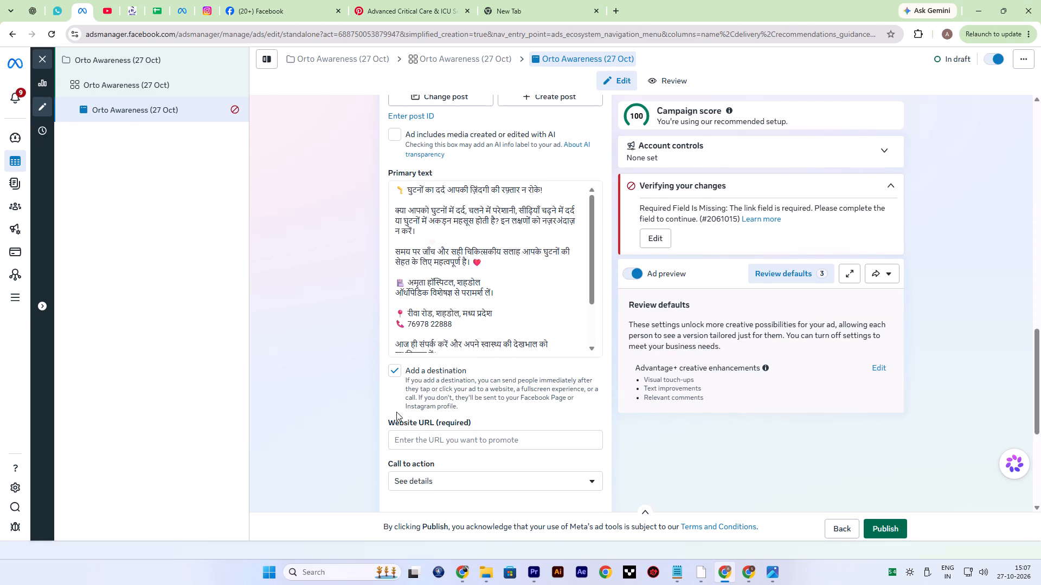
click(393, 366)
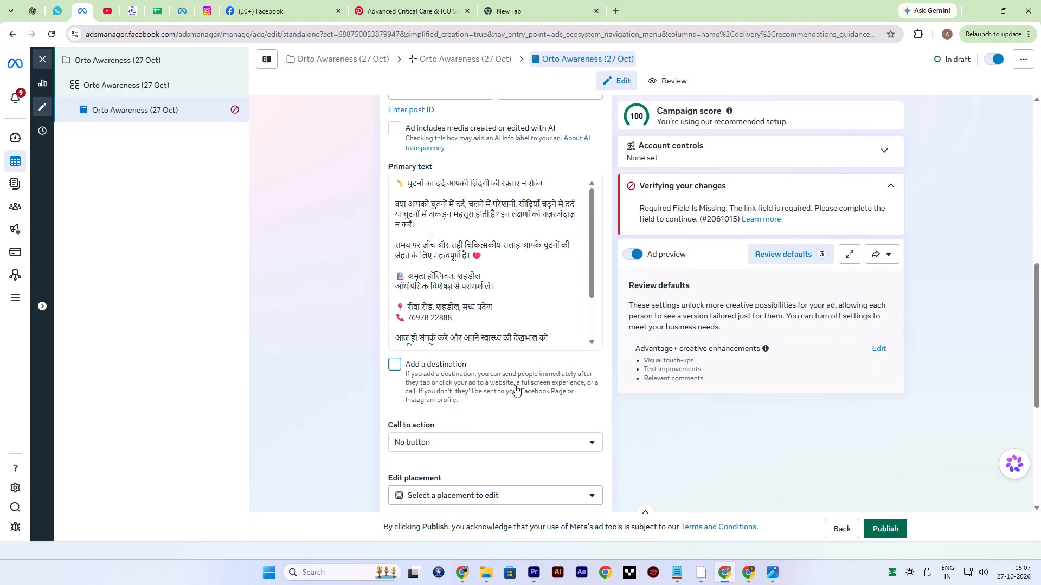
Check the verification error, account controls and campaign score recommendation for the ad.
scroll(515, 385, up, 20)
scroll(515, 385, up, 6)
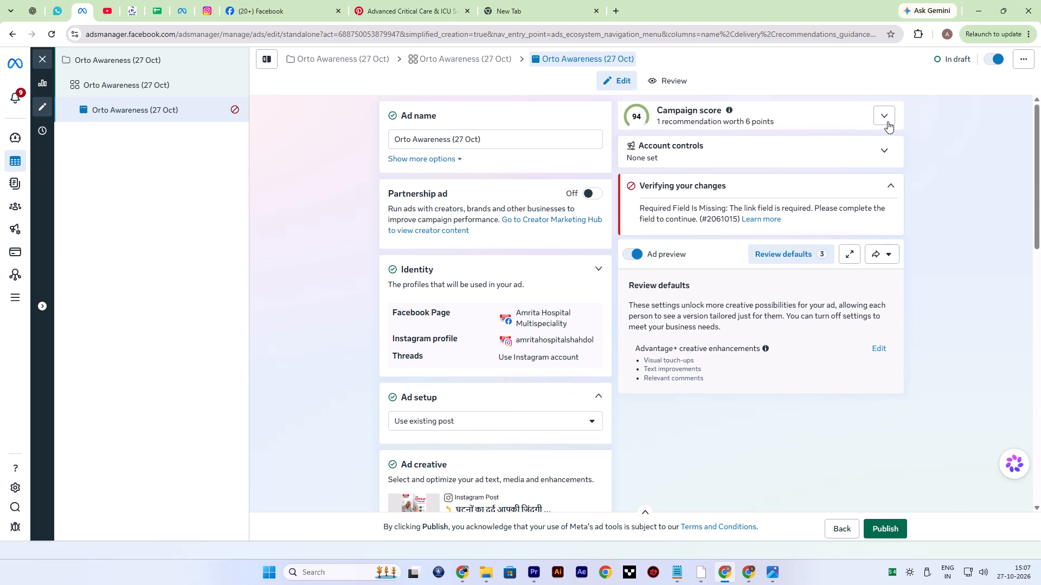
click(880, 184)
click(886, 154)
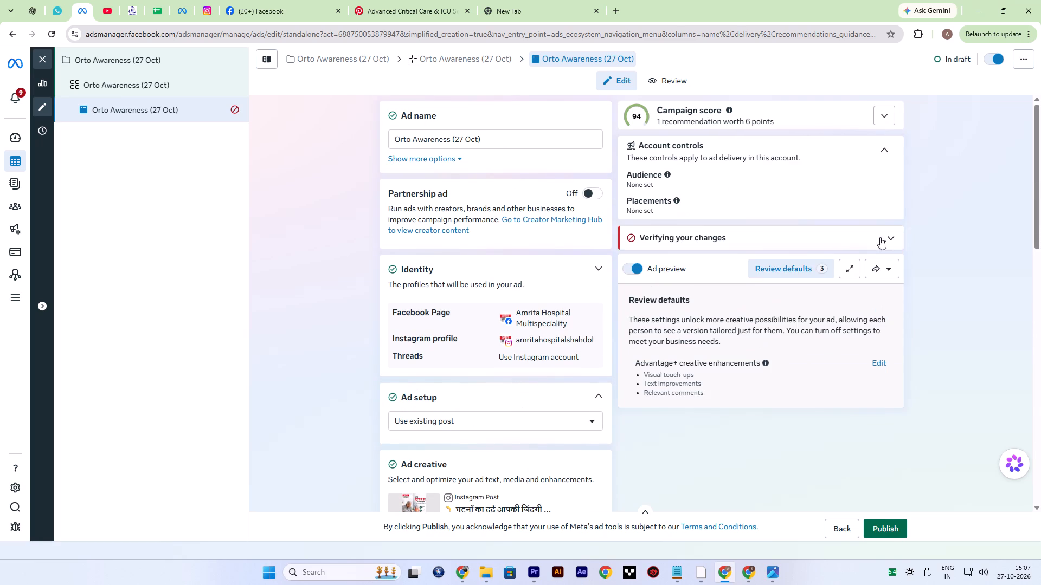
click(884, 239)
click(884, 239)
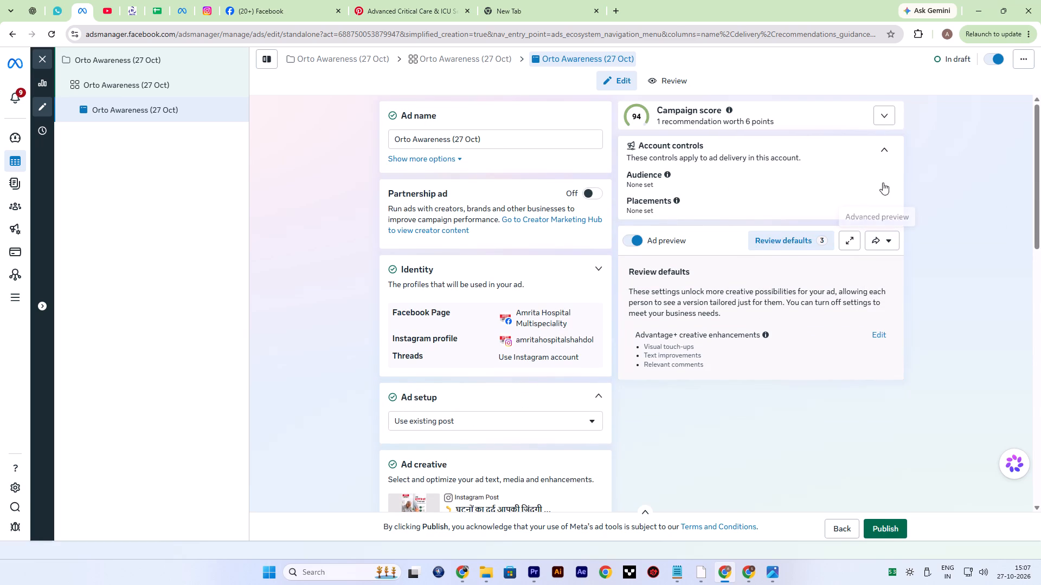
click(882, 154)
click(882, 112)
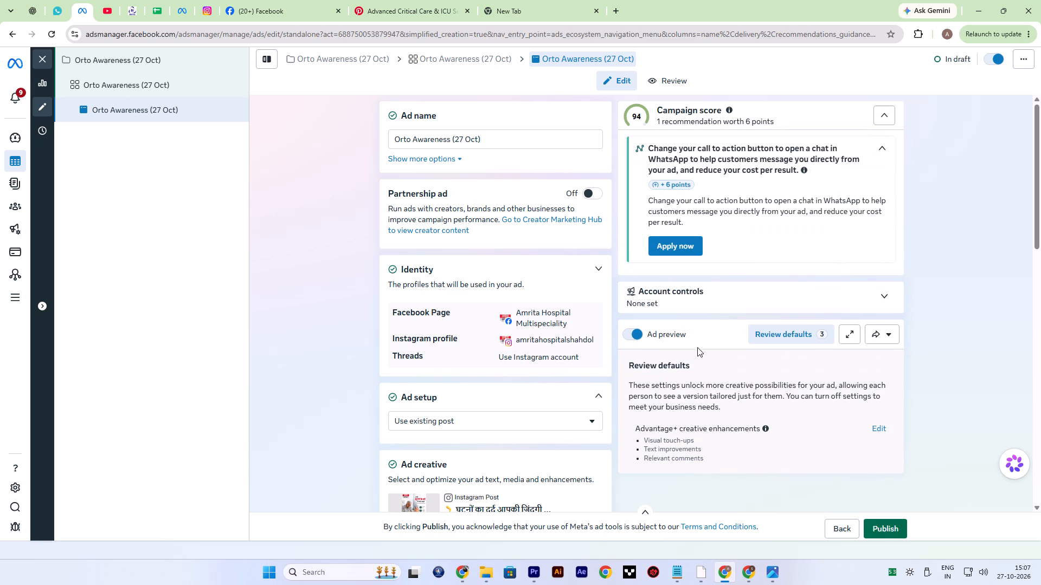
Inspect the ad previews across placements and the list of placements with delivery problems.
click(698, 329)
click(789, 333)
scroll(818, 360, down, 5)
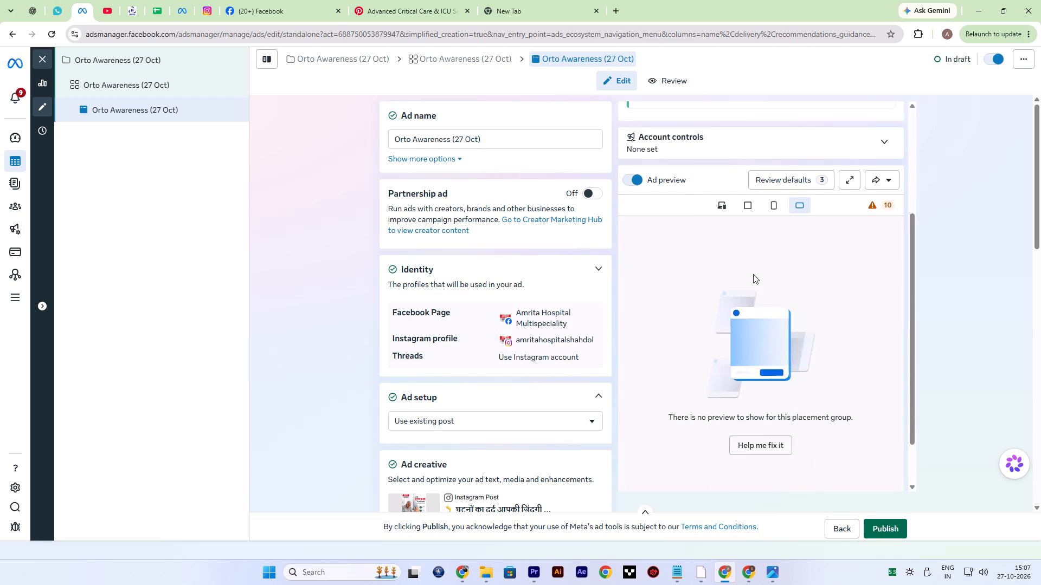
click(728, 192)
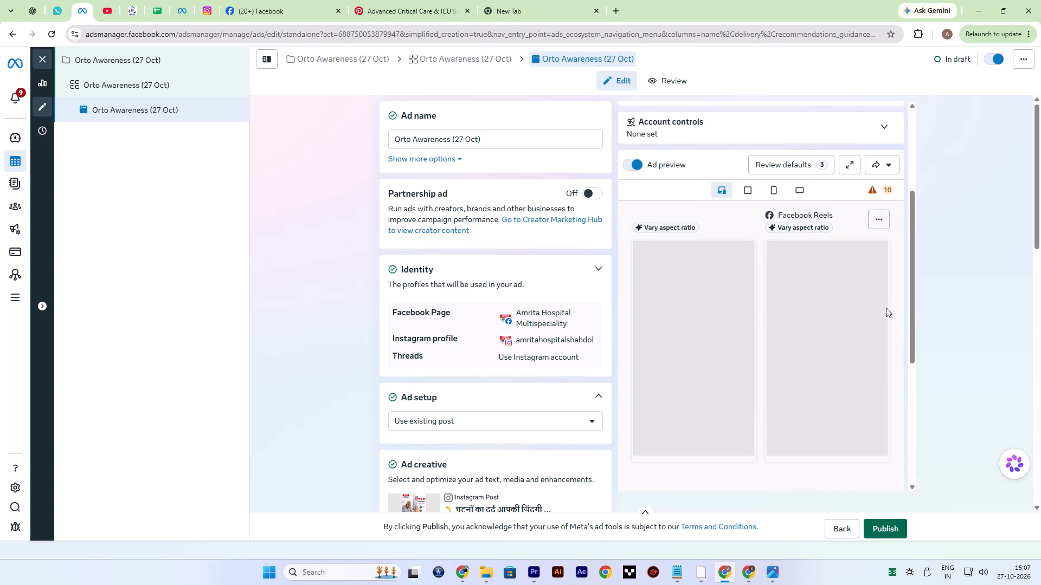
scroll(863, 377, down, 9)
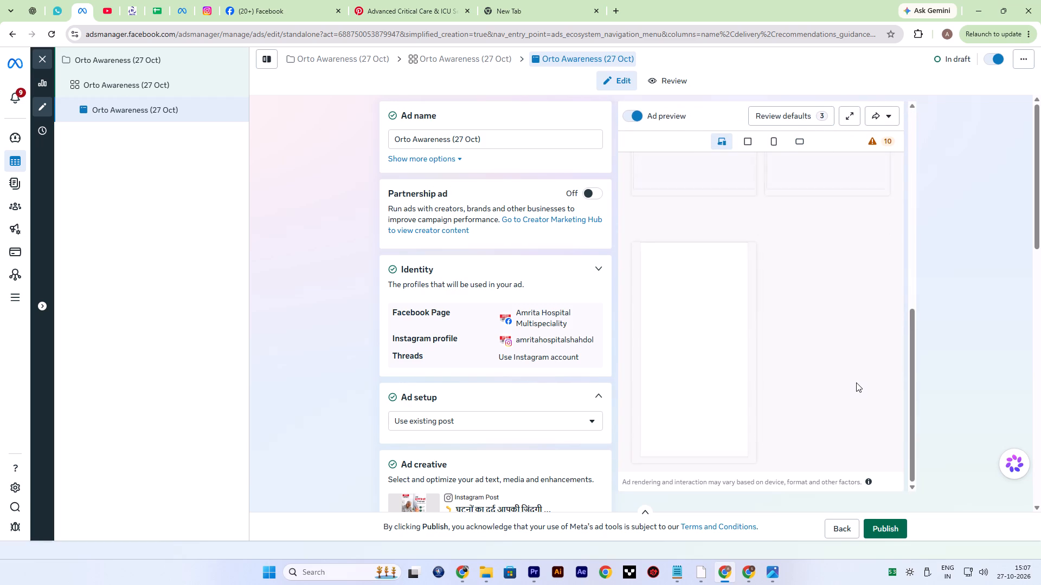
scroll(856, 382, down, 9)
scroll(856, 382, up, 15)
scroll(856, 382, down, 8)
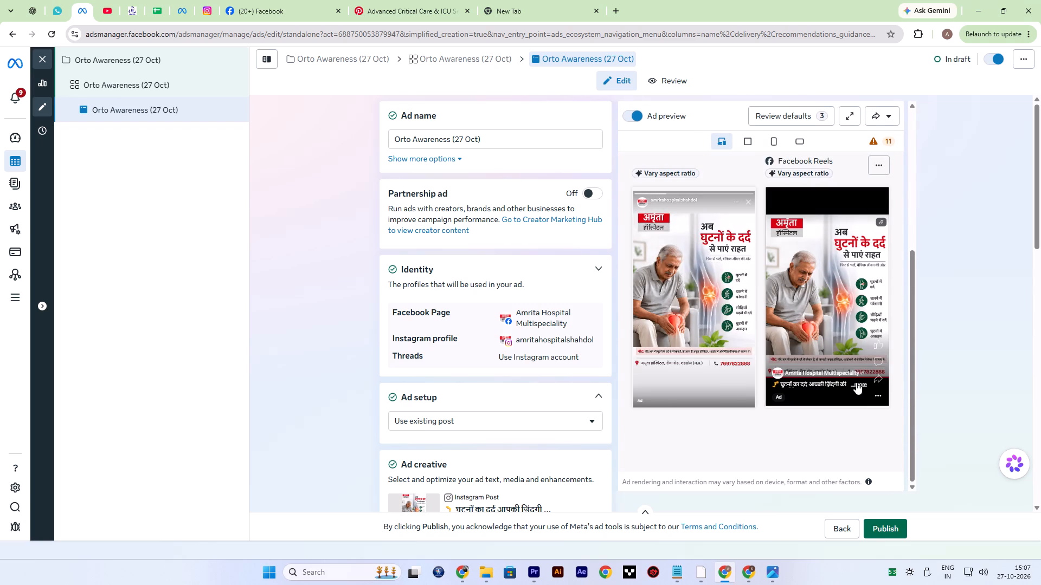
scroll(837, 346, up, 4)
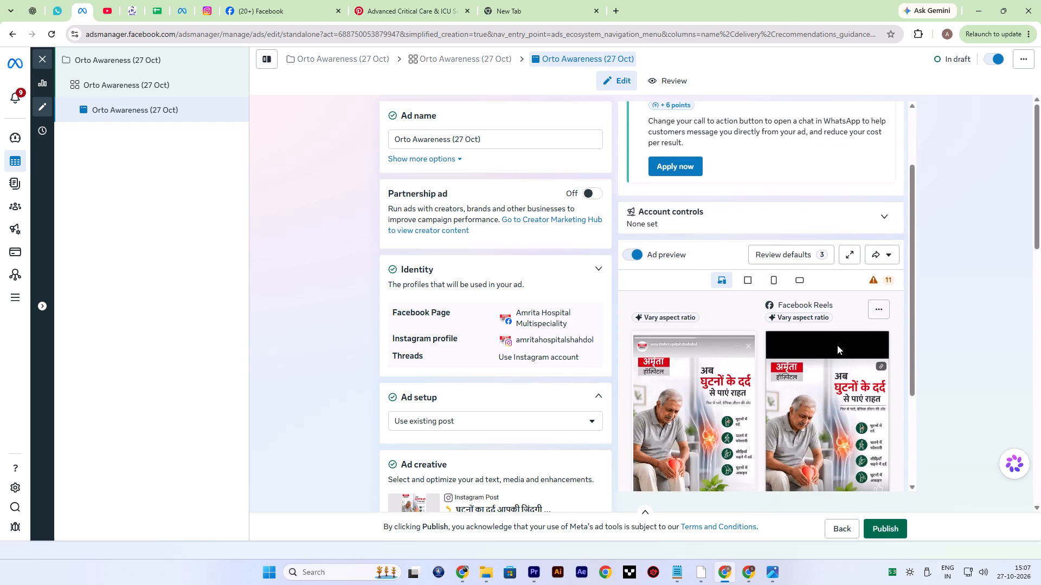
scroll(837, 345, down, 11)
scroll(786, 367, up, 4)
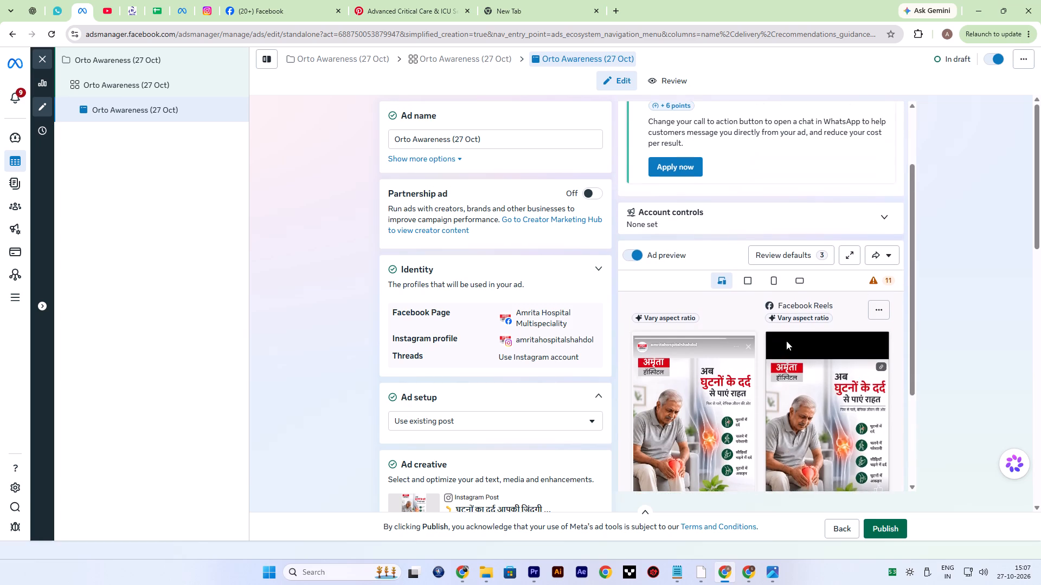
click(888, 280)
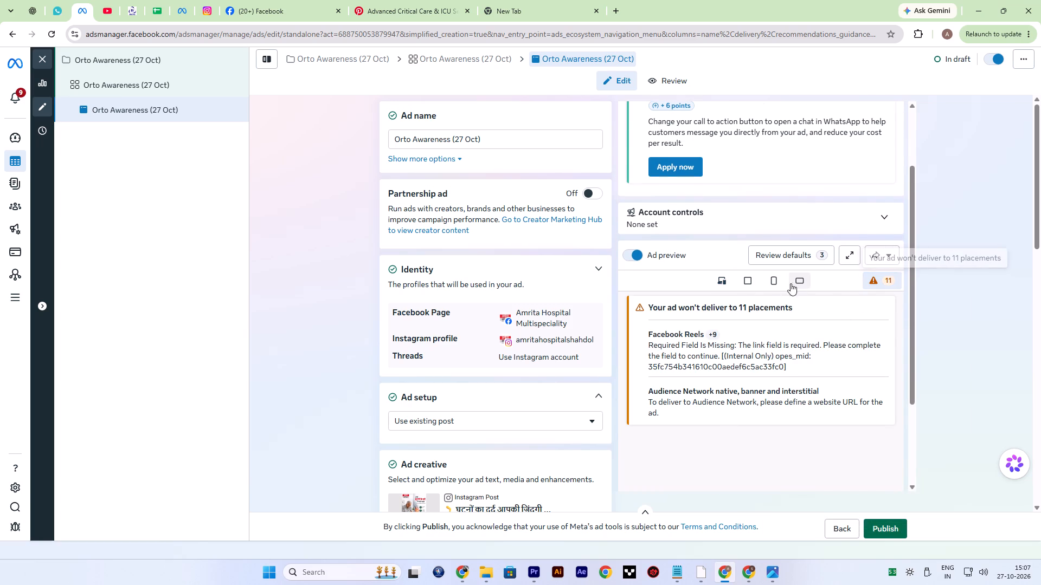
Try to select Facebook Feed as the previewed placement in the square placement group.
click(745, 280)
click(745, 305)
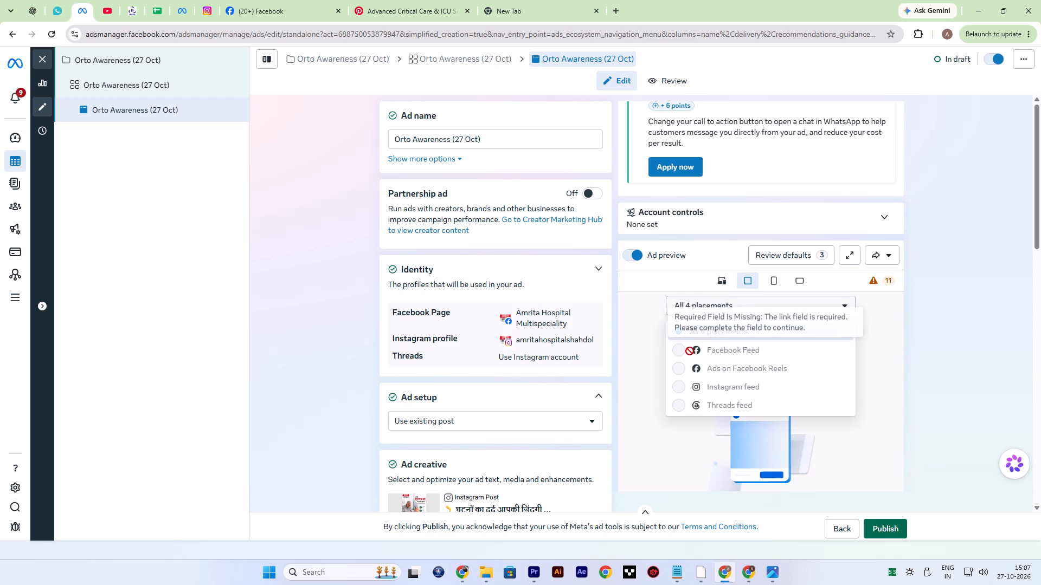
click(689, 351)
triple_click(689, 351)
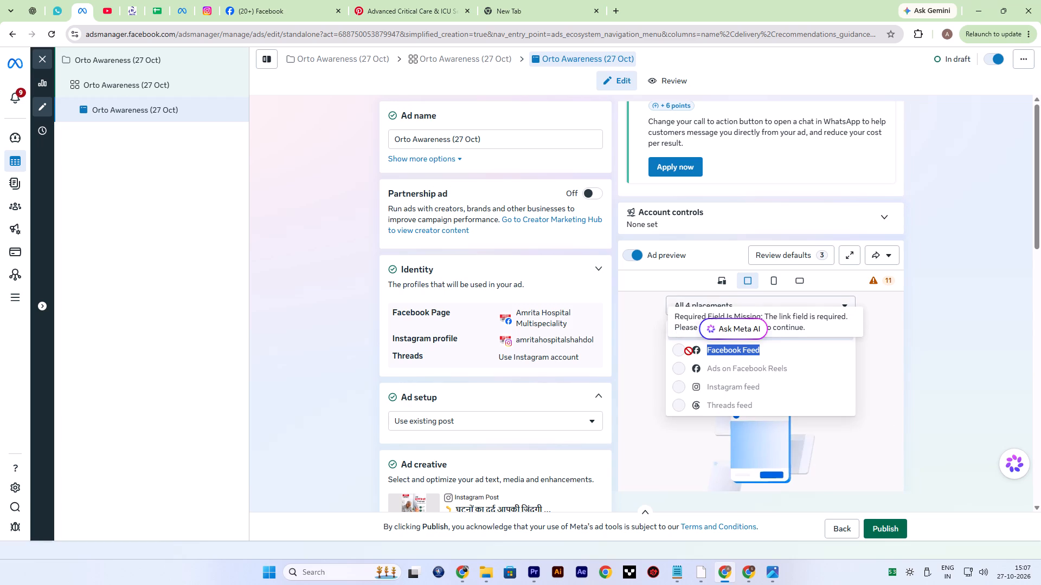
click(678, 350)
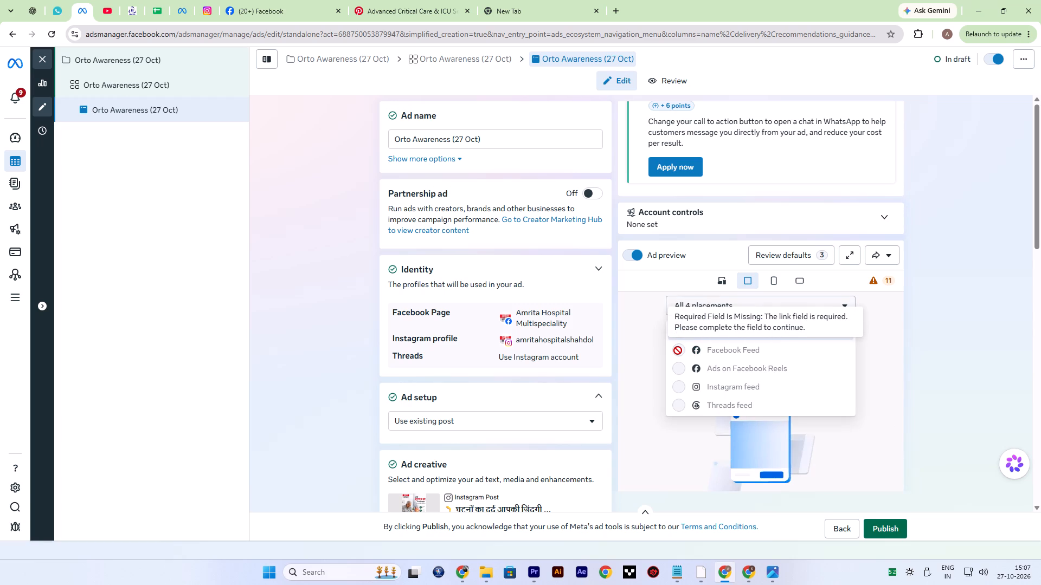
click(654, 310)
Examine the account controls and the ad's settings, from its creative, destination and call to action down to tracking.
click(764, 224)
click(878, 213)
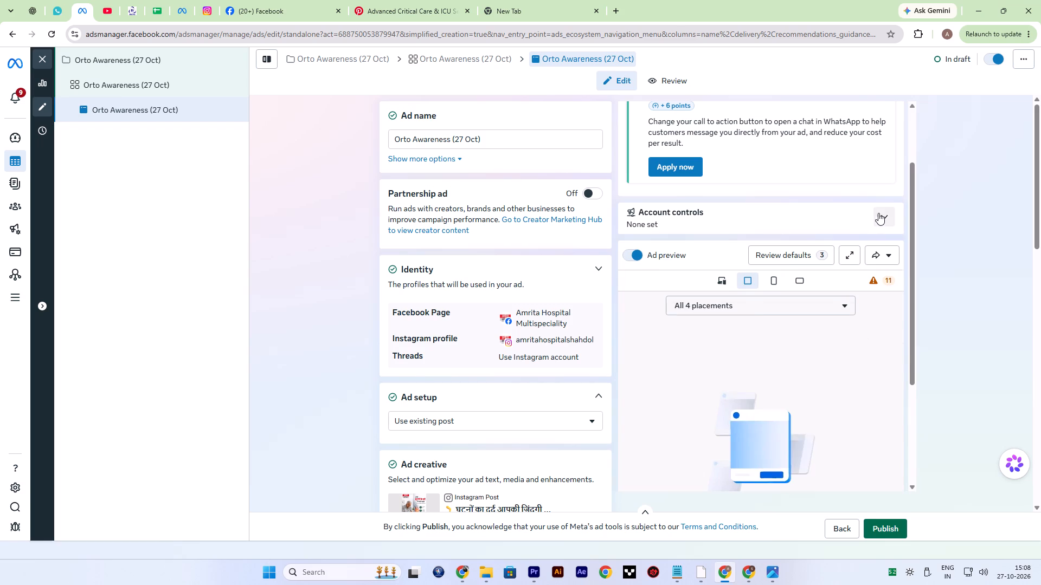
scroll(474, 372, down, 9)
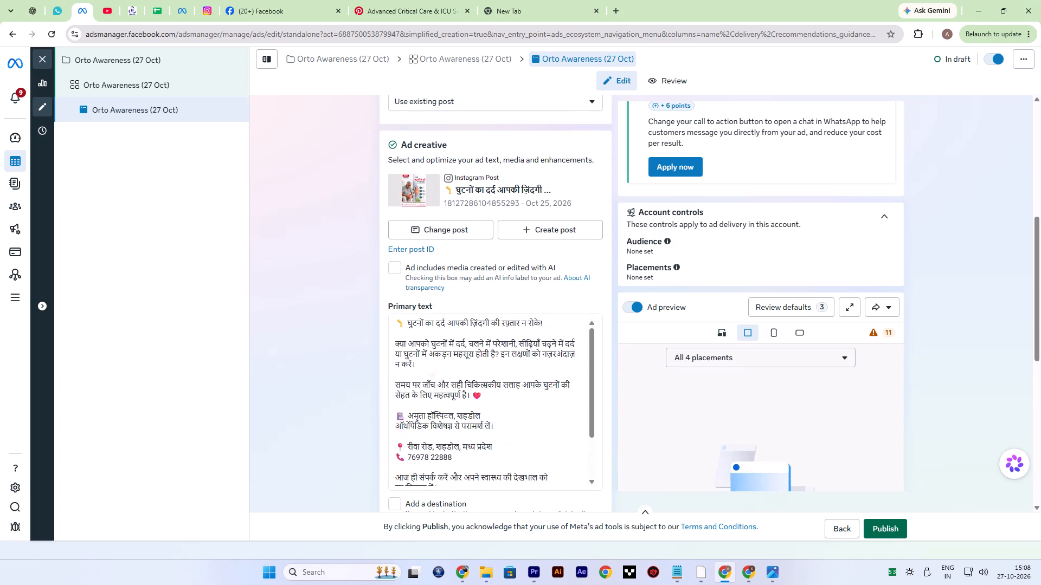
scroll(433, 335, down, 7)
scroll(377, 321, down, 8)
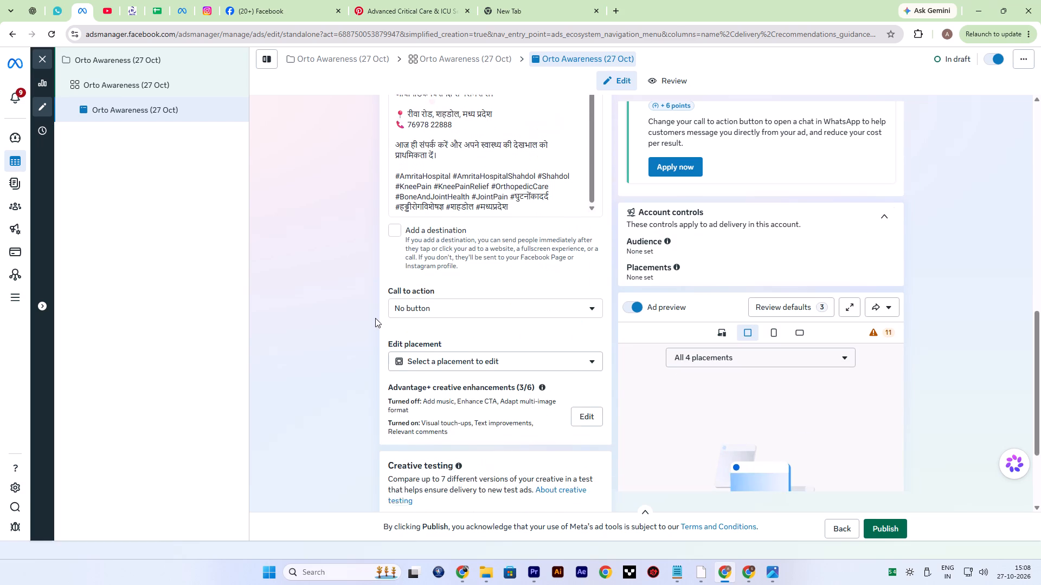
scroll(468, 365, down, 5)
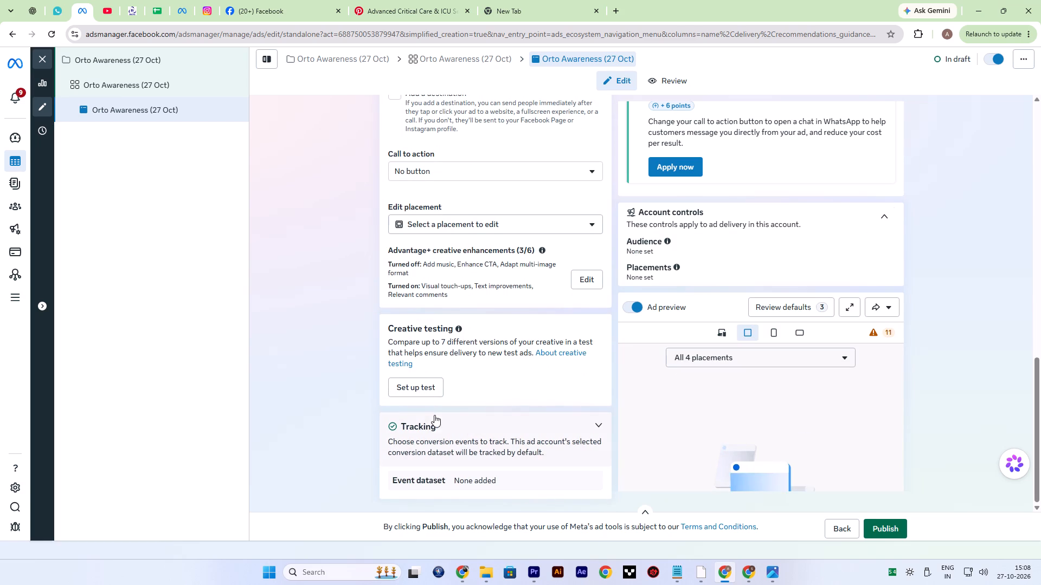
scroll(434, 415, down, 5)
scroll(514, 453, up, 19)
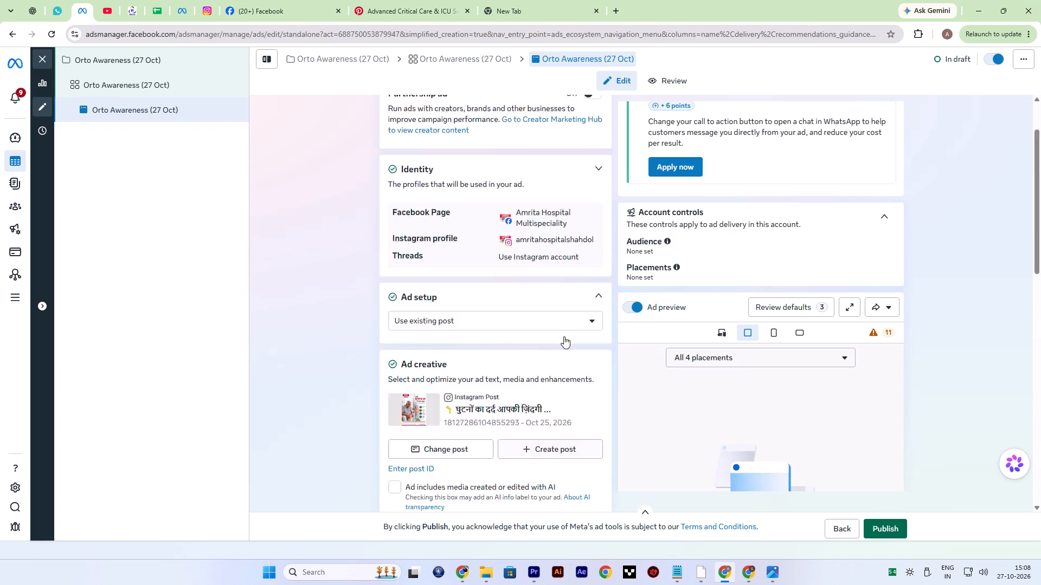
scroll(564, 336, up, 7)
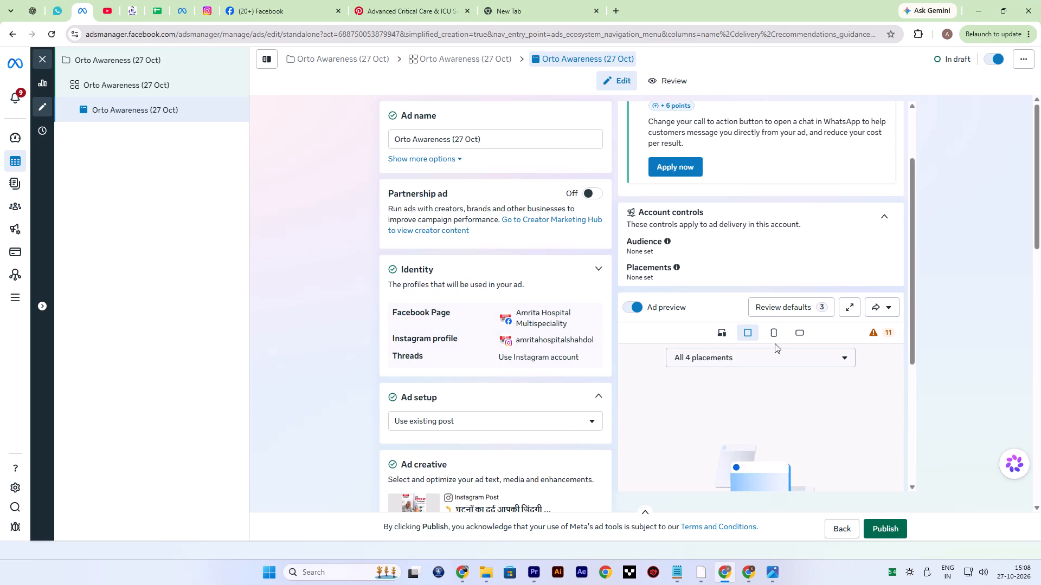
Show the ad's placement delivery problems and start a screen snip to capture them.
click(876, 329)
click(1002, 300)
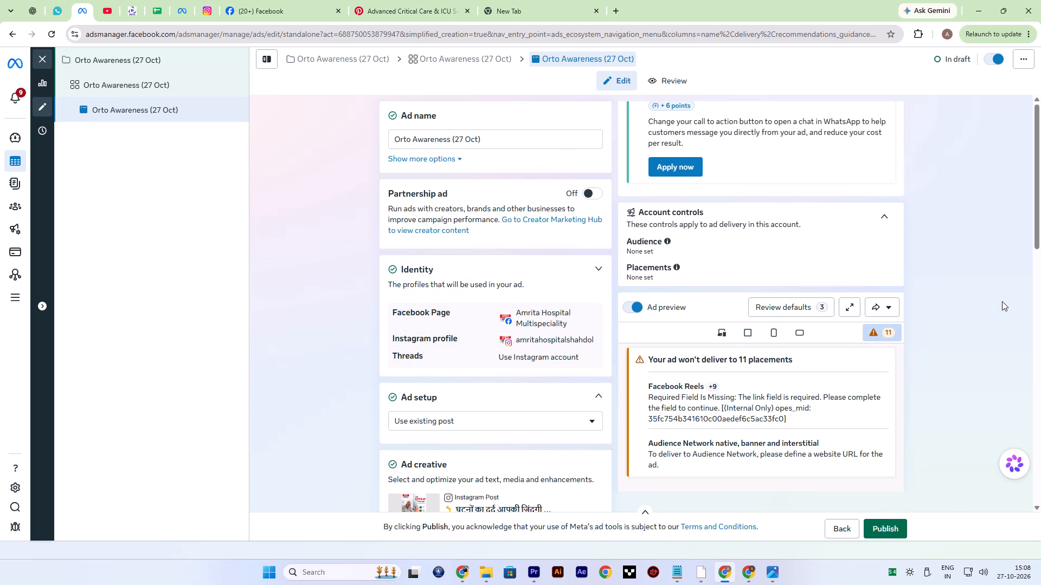
key(shift+super+s)
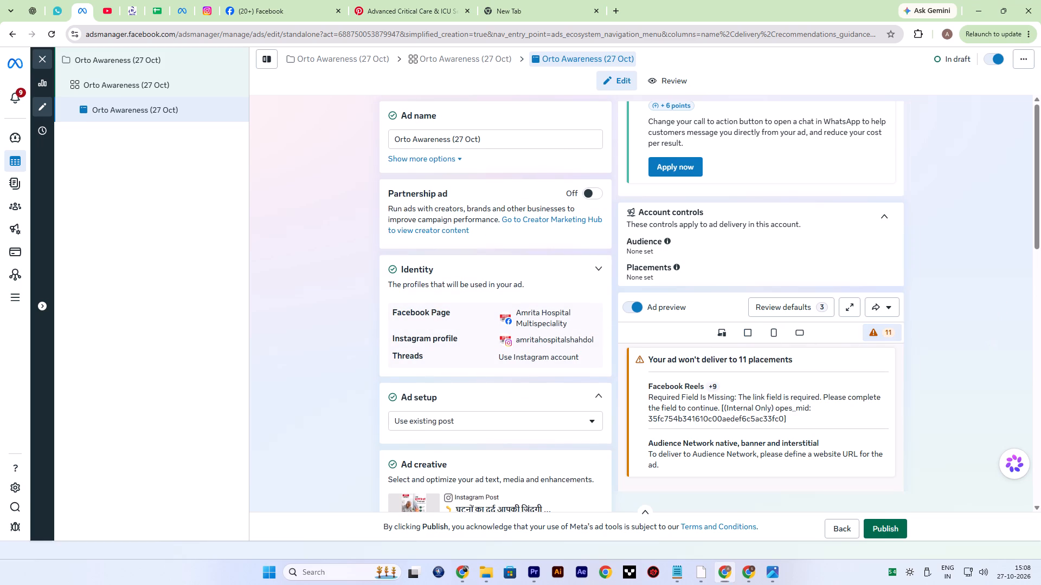
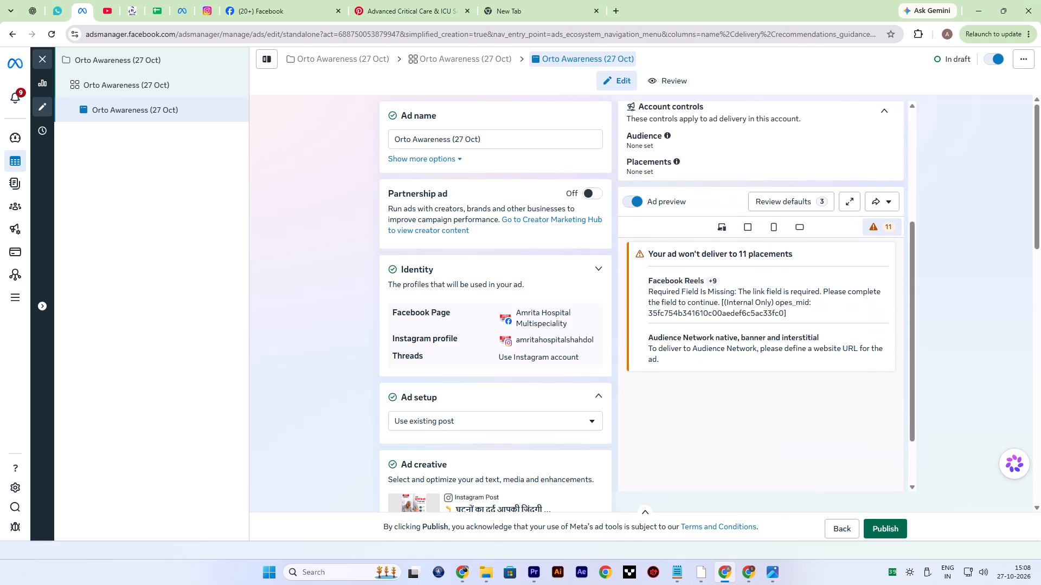
Review the ad's creative settings, placement delivery warnings, preview and call-to-action options.
scroll(532, 410, down, 10)
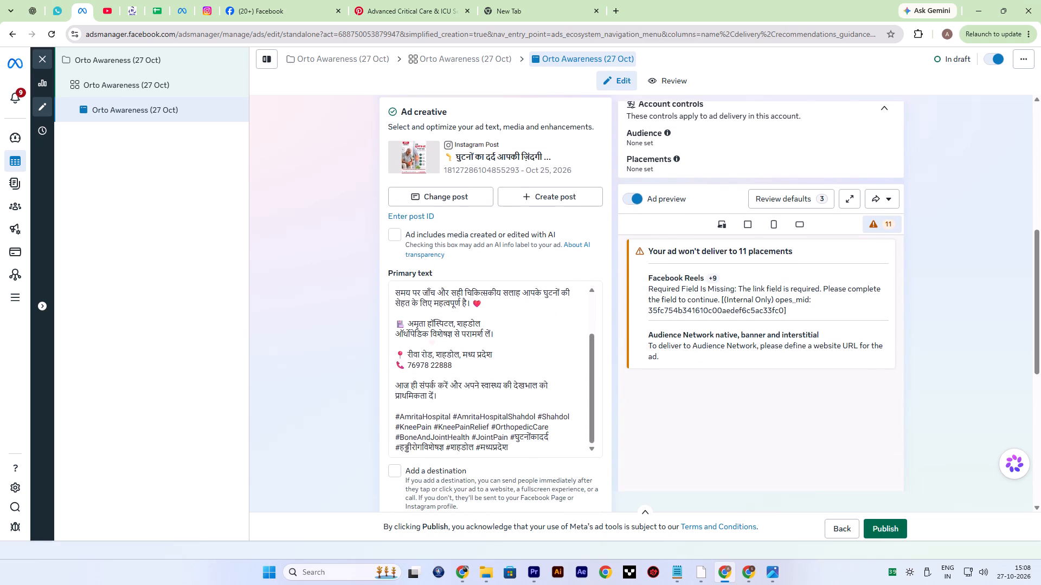
click(876, 219)
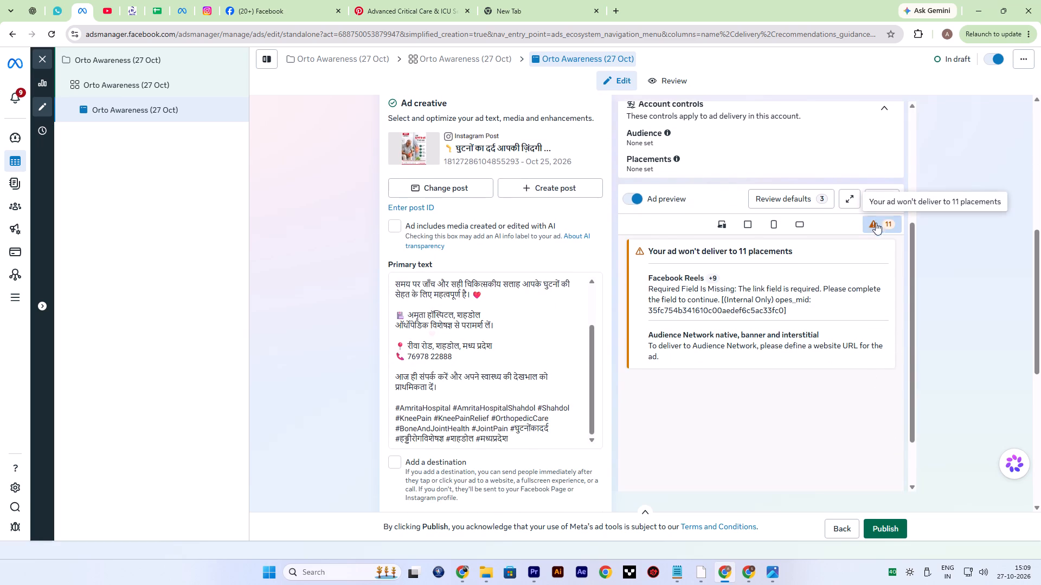
click(729, 228)
scroll(599, 468, down, 5)
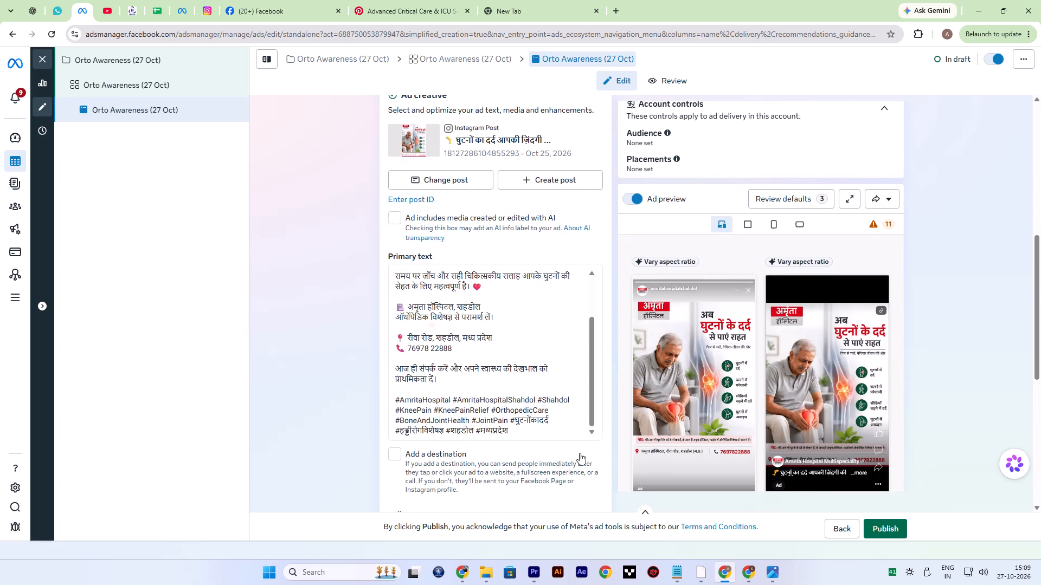
click(442, 361)
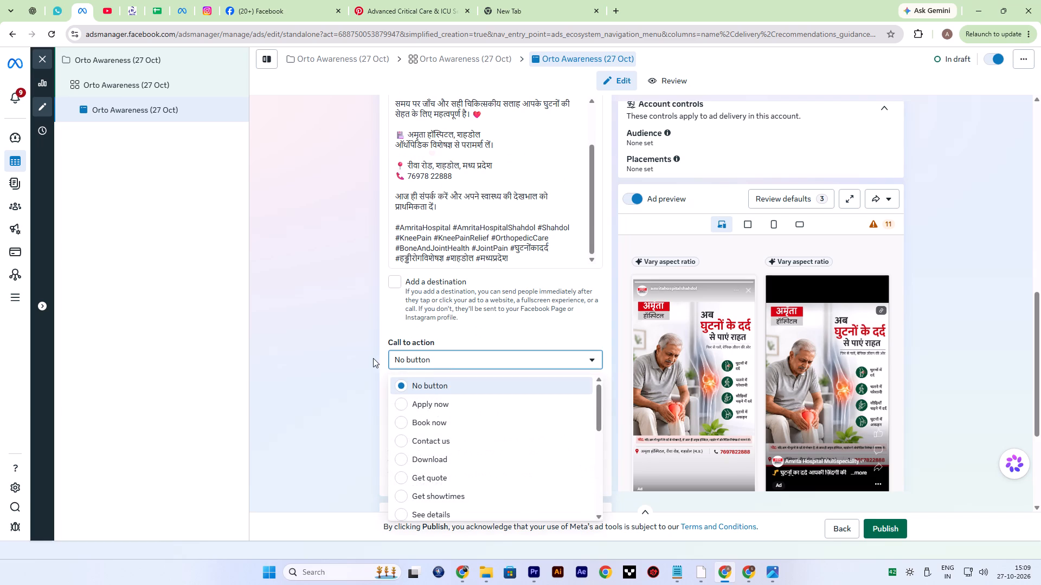
click(335, 349)
scroll(446, 439, up, 5)
scroll(446, 439, down, 6)
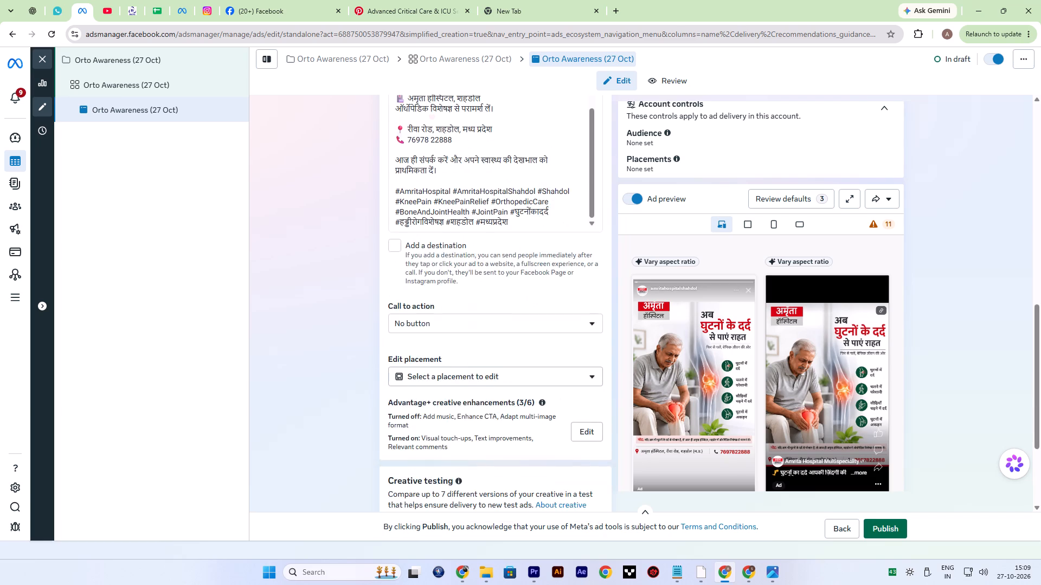
Examine the ad's Advantage+ creative enhancements and its previews across feed, Stories and Reels, and search results placements, including the flagged placement issue.
scroll(450, 438, down, 4)
click(593, 290)
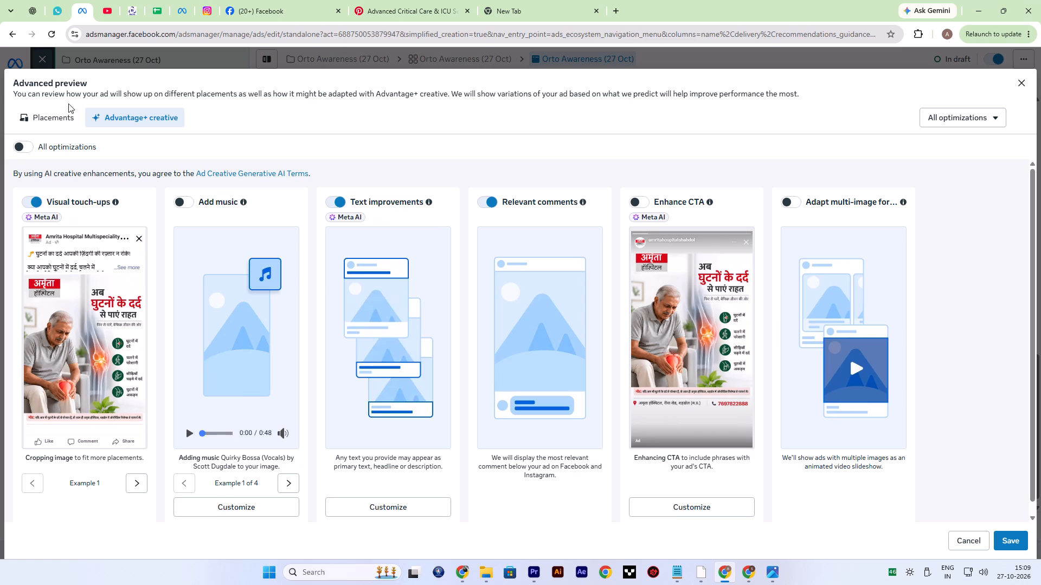
click(52, 119)
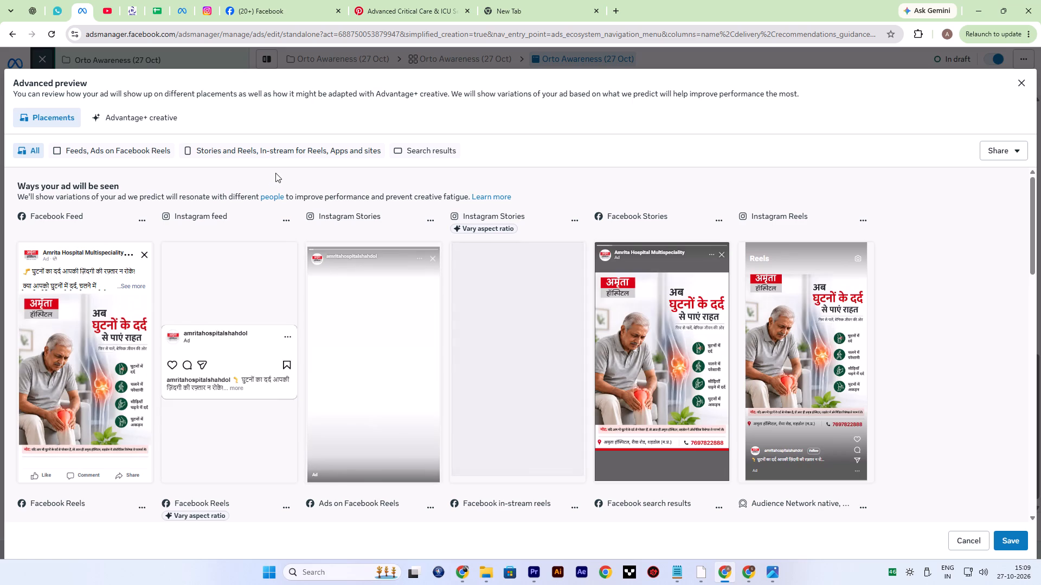
click(128, 154)
click(233, 150)
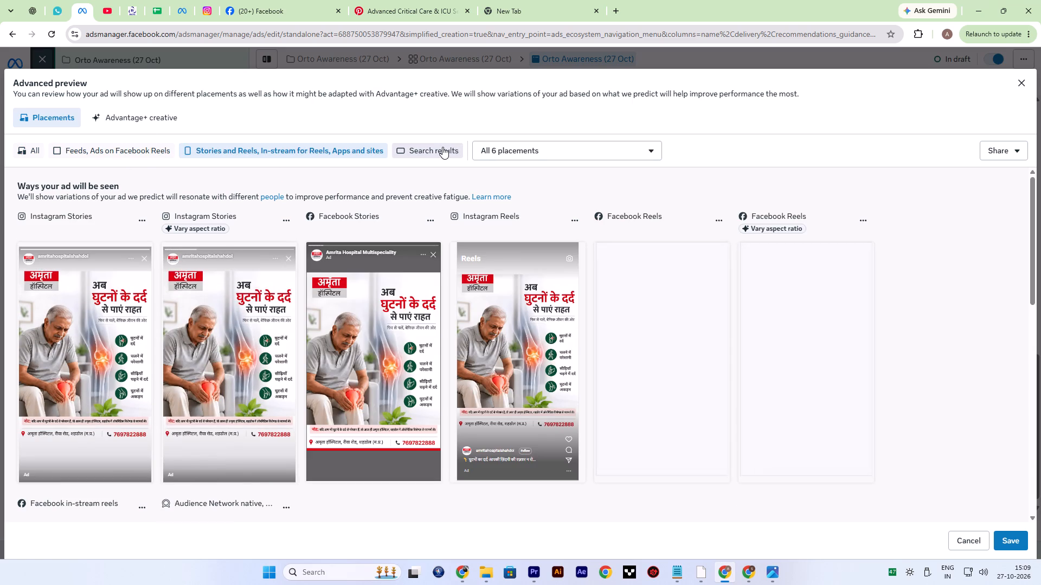
click(442, 147)
click(348, 149)
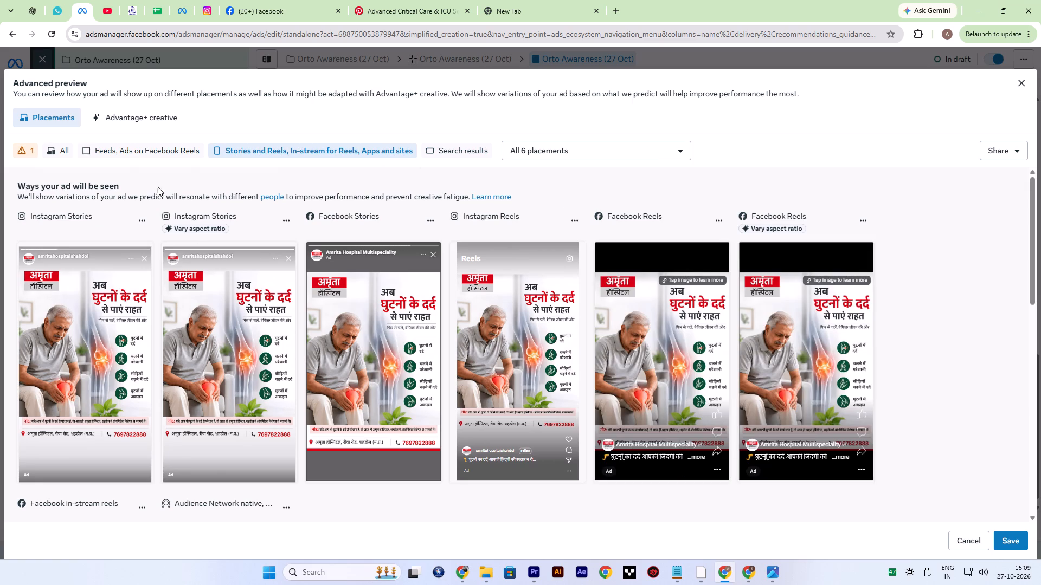
click(27, 152)
click(93, 147)
click(56, 147)
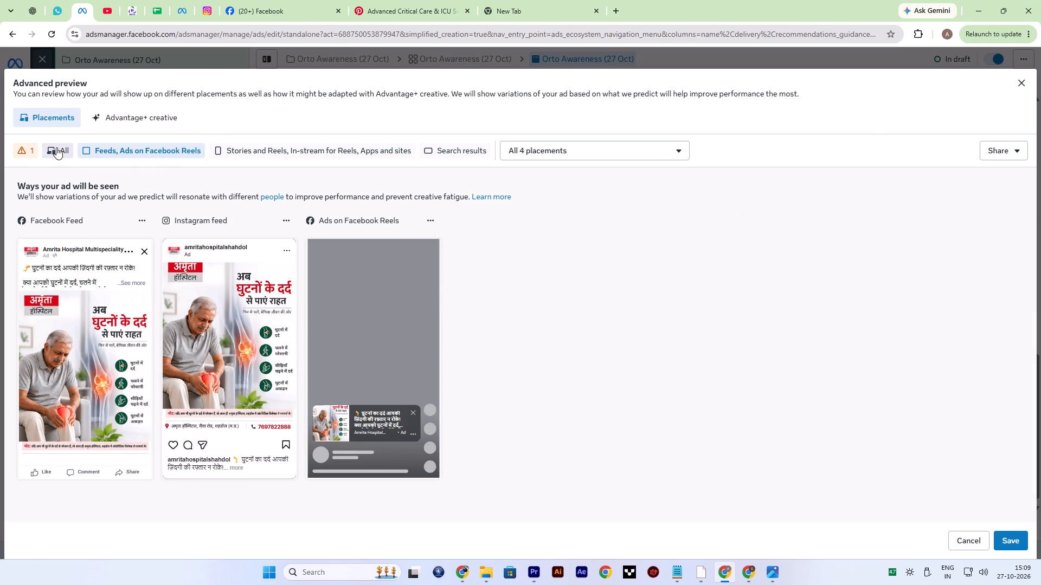
click(132, 111)
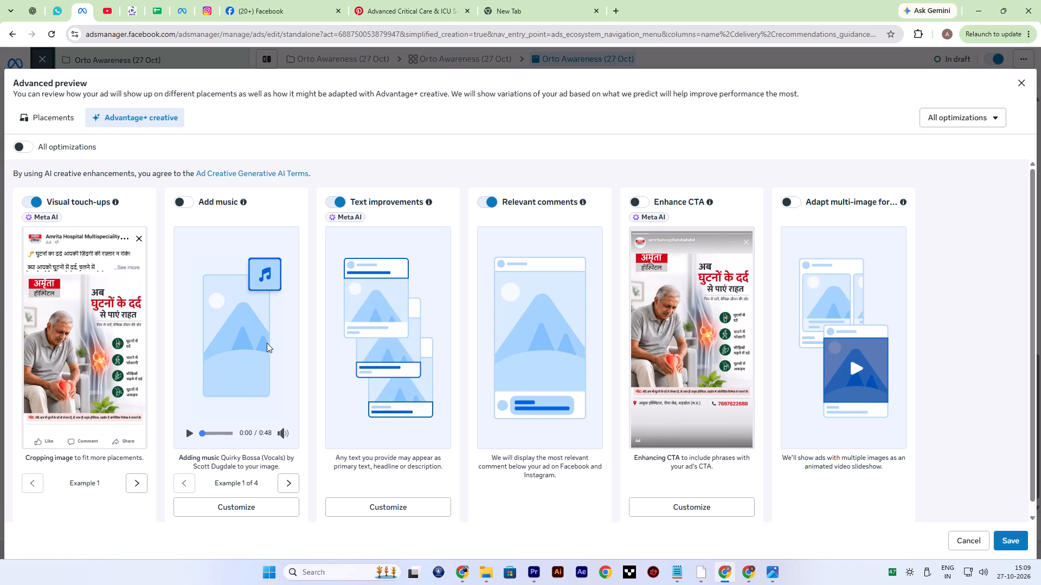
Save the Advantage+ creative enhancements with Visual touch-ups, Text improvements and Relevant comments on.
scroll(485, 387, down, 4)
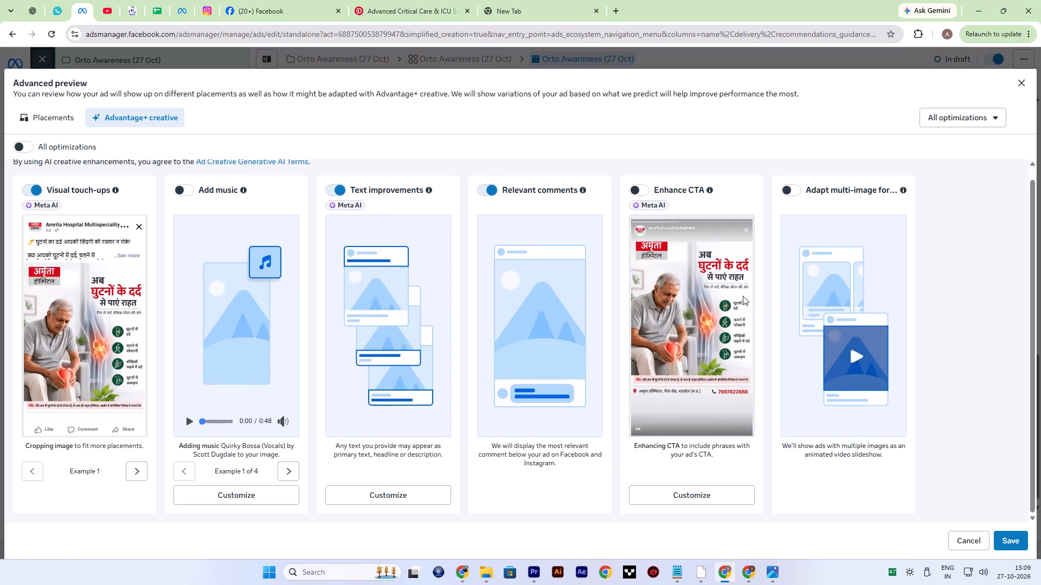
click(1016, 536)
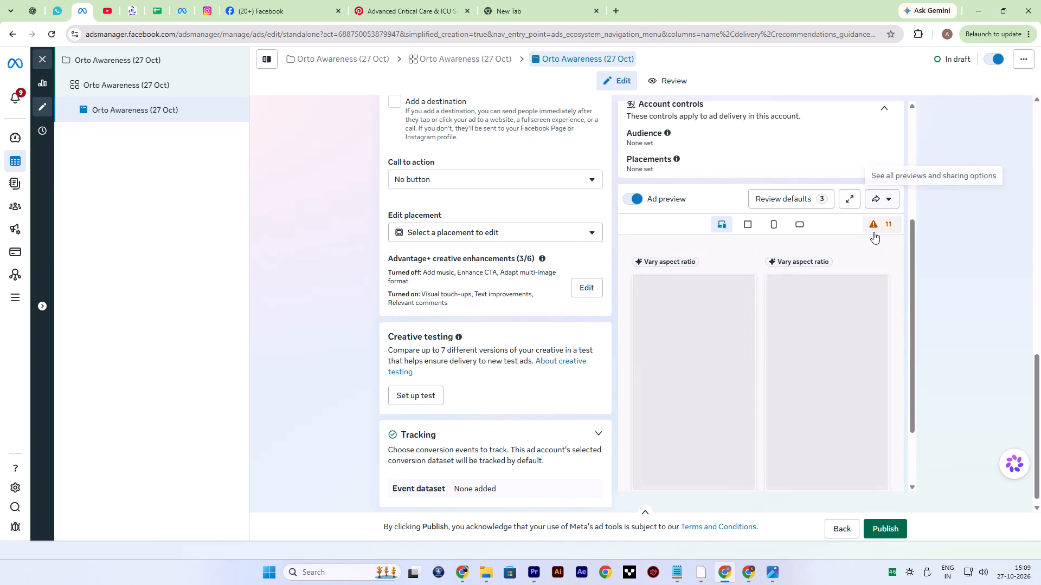
Examine the ad's delivery warnings for the affected placements and look through the ad settings for their cause.
click(876, 225)
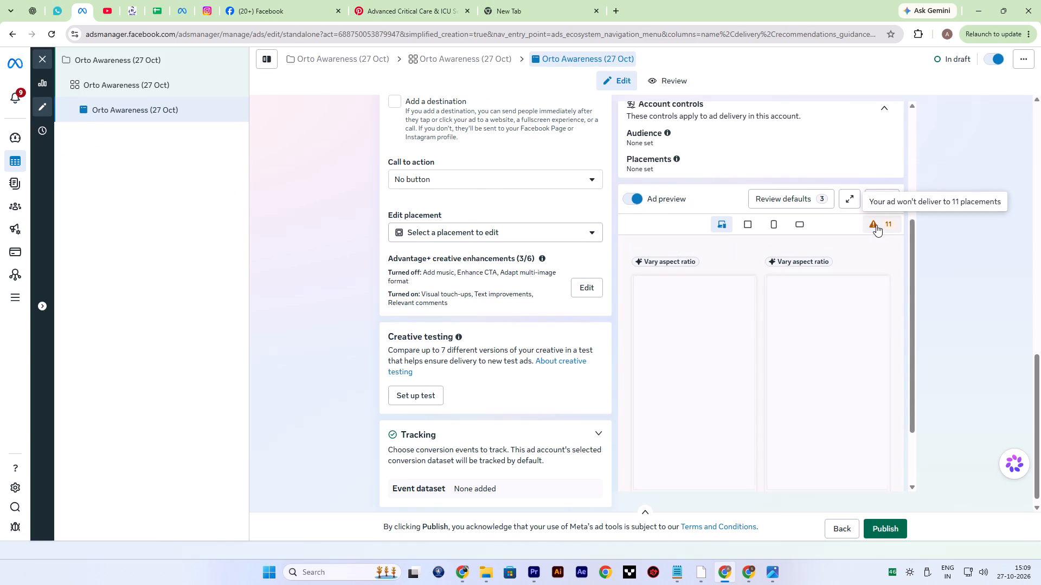
click(715, 277)
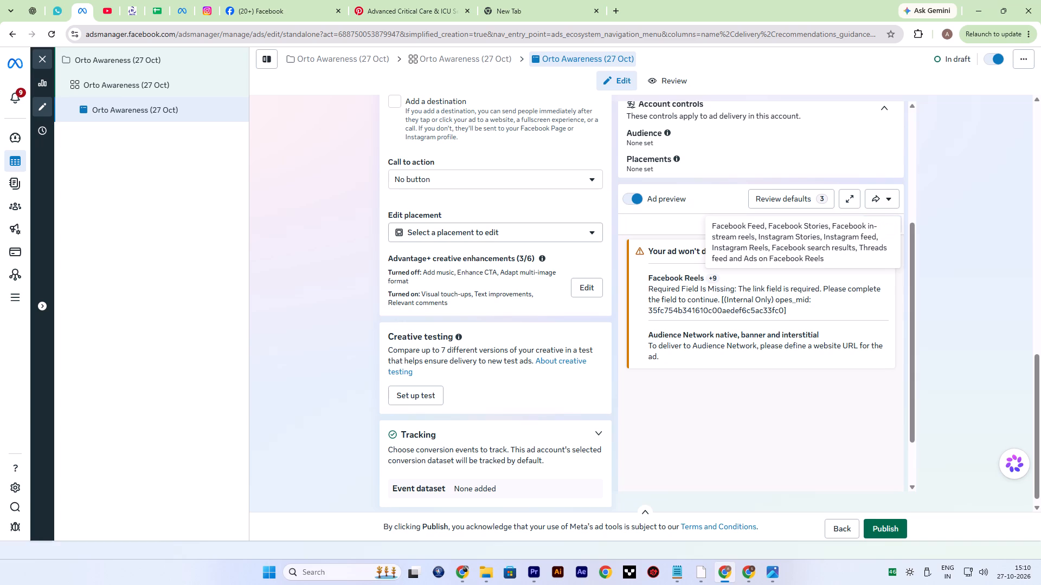
click(661, 294)
click(682, 315)
scroll(519, 418, down, 7)
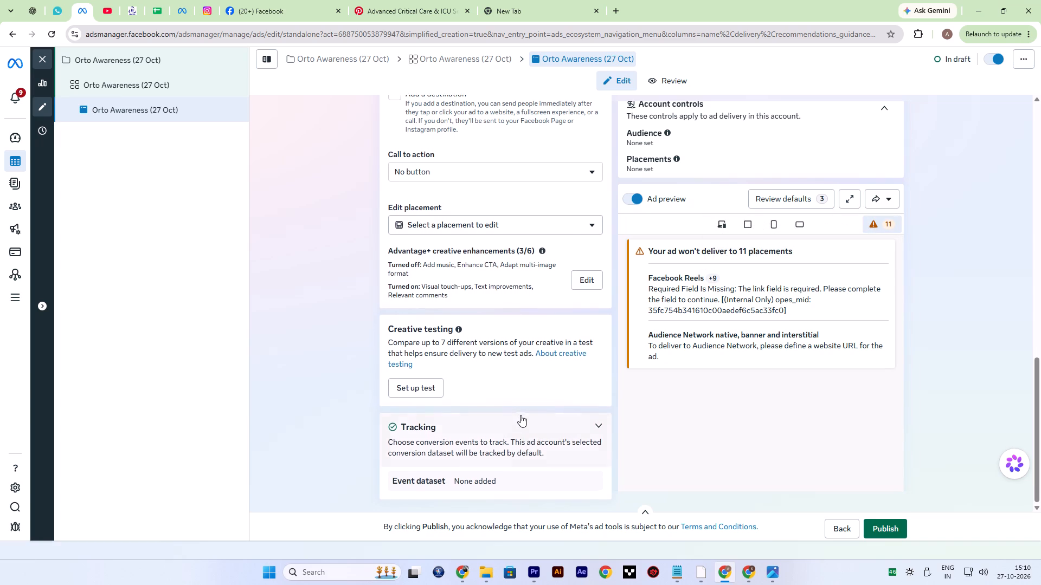
scroll(438, 430, up, 7)
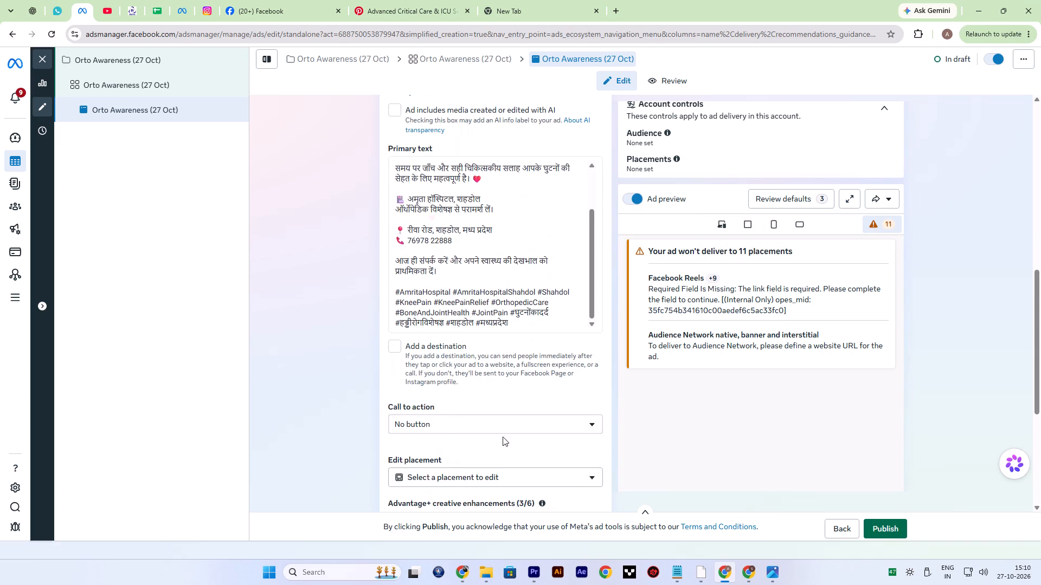
scroll(510, 435, up, 5)
scroll(510, 435, down, 5)
Examine the placements available for editing, including the Stories and Reels, In-stream for Reels, Apps and sites group.
click(509, 473)
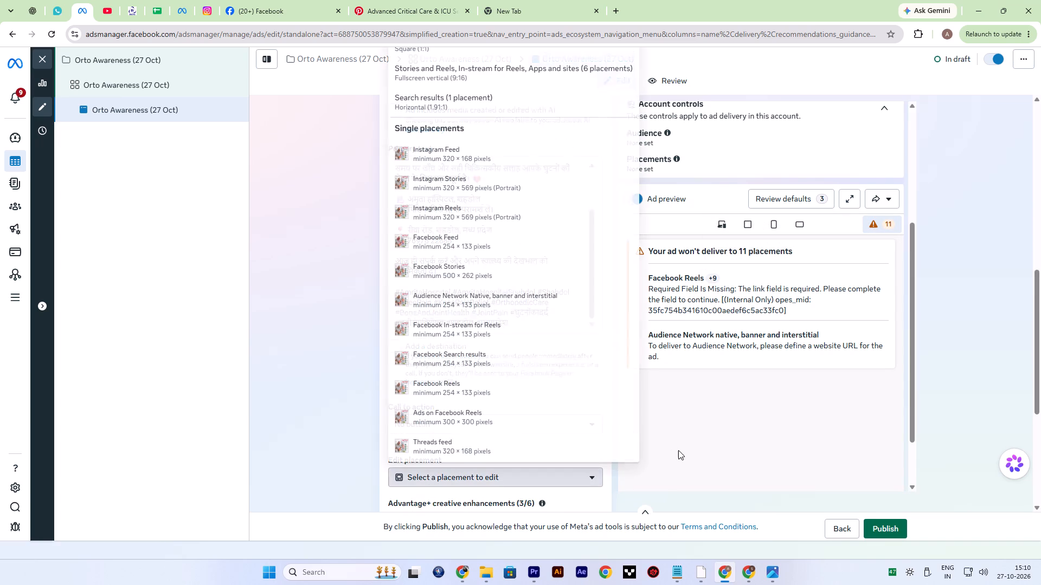
scroll(517, 405, up, 11)
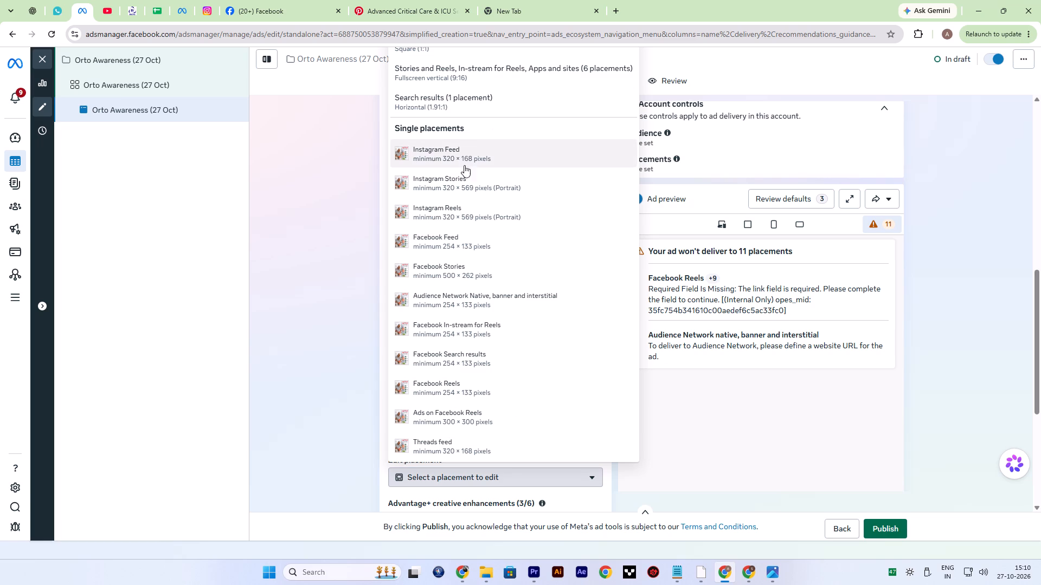
scroll(491, 225, up, 4)
scroll(332, 243, up, 6)
scroll(469, 492, down, 6)
scroll(477, 166, up, 1)
scroll(663, 205, up, 1)
scroll(612, 185, up, 1)
scroll(660, 112, up, 1)
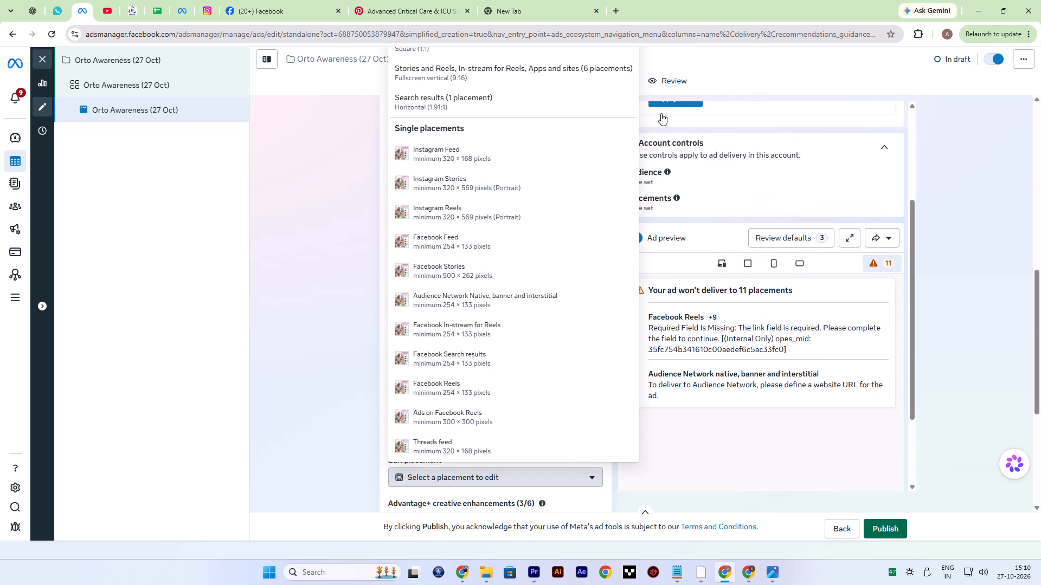
scroll(661, 113, up, 1)
click(558, 69)
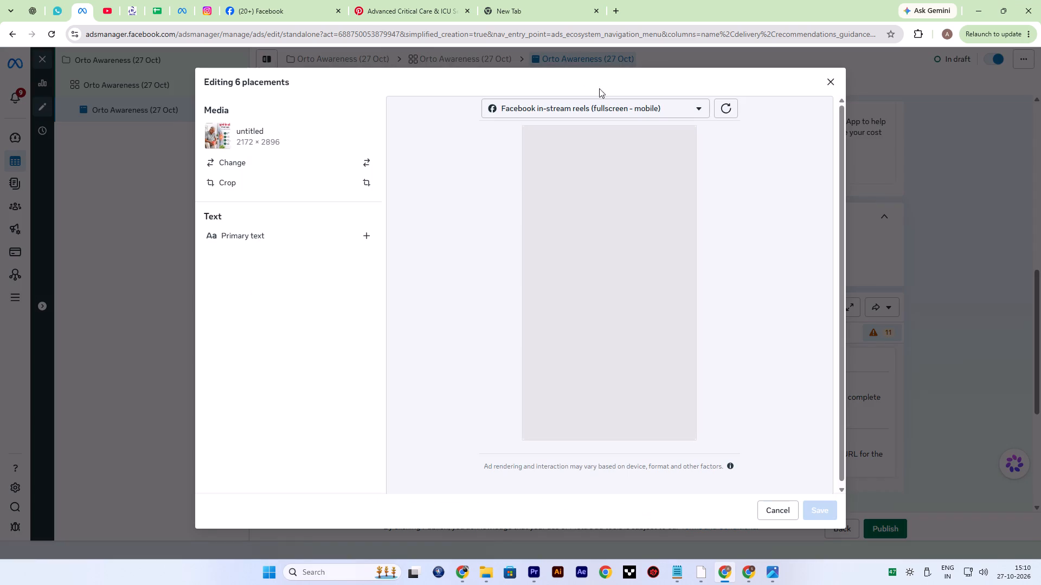
click(835, 79)
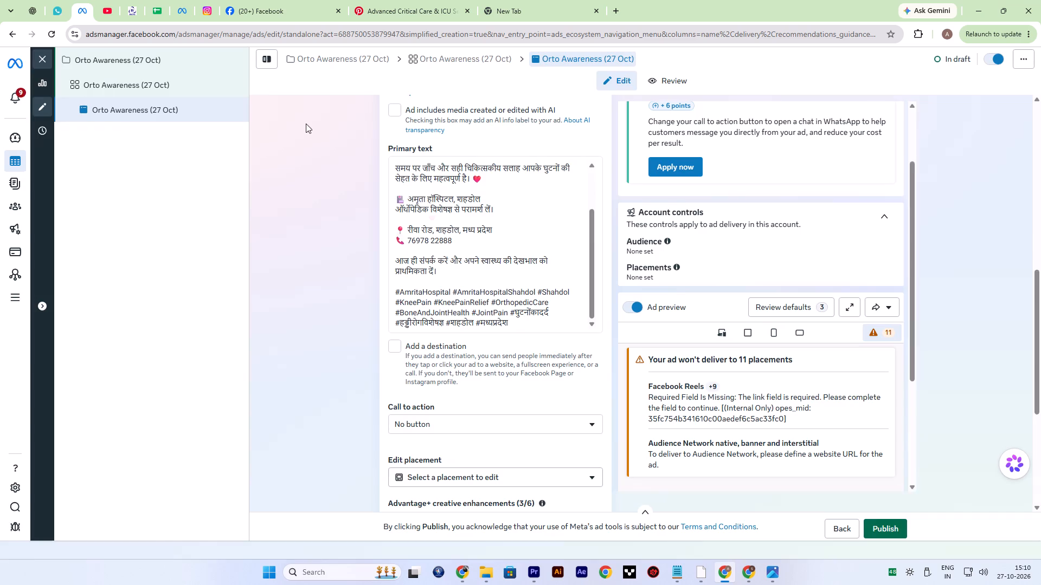
Close the draft ad without publishing, clear the ad, ad set and campaign selections, and return to the full campaign list.
click(43, 57)
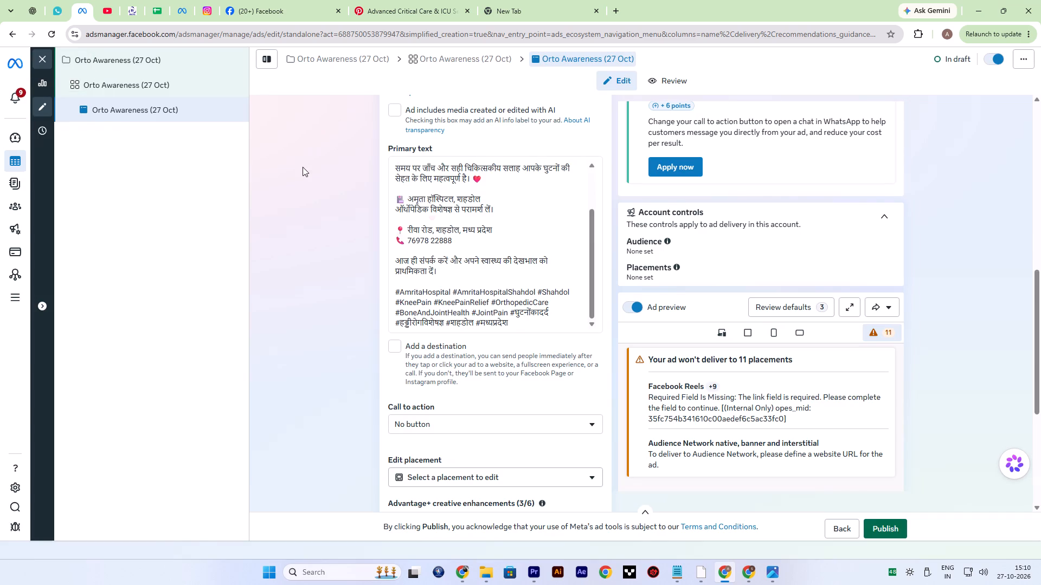
click(47, 57)
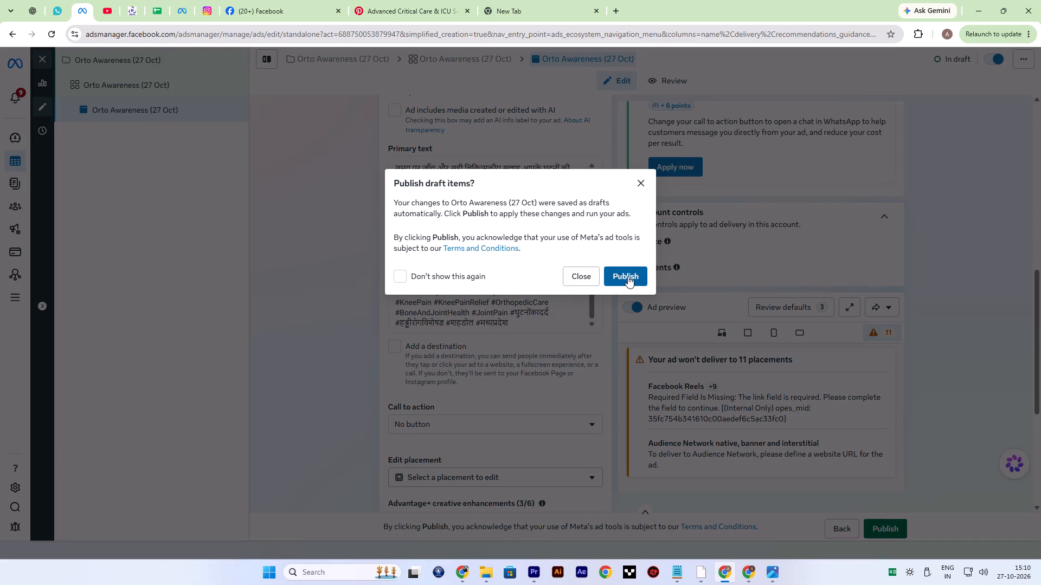
click(594, 277)
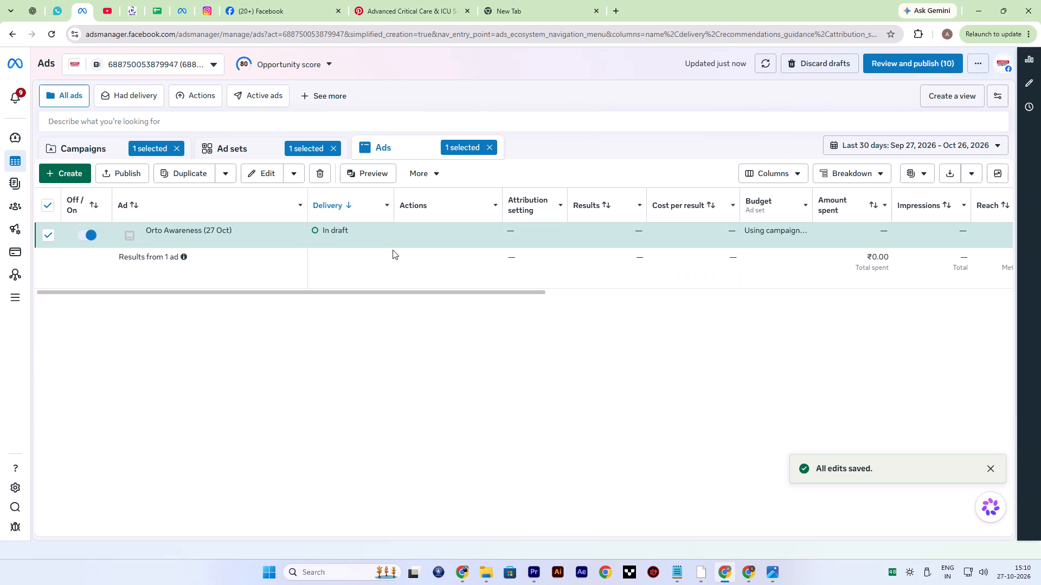
click(336, 147)
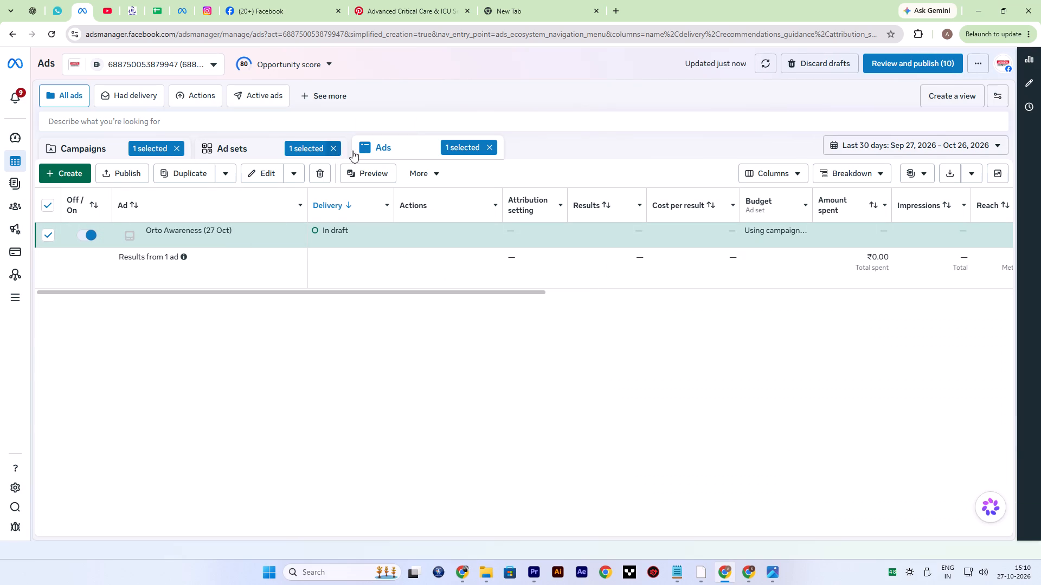
click(491, 147)
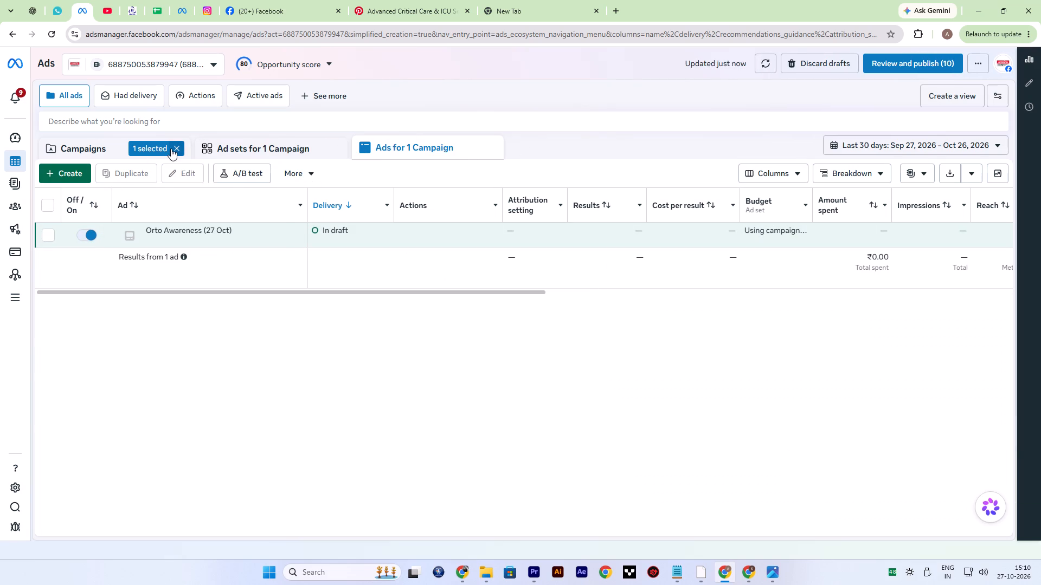
click(177, 146)
click(94, 149)
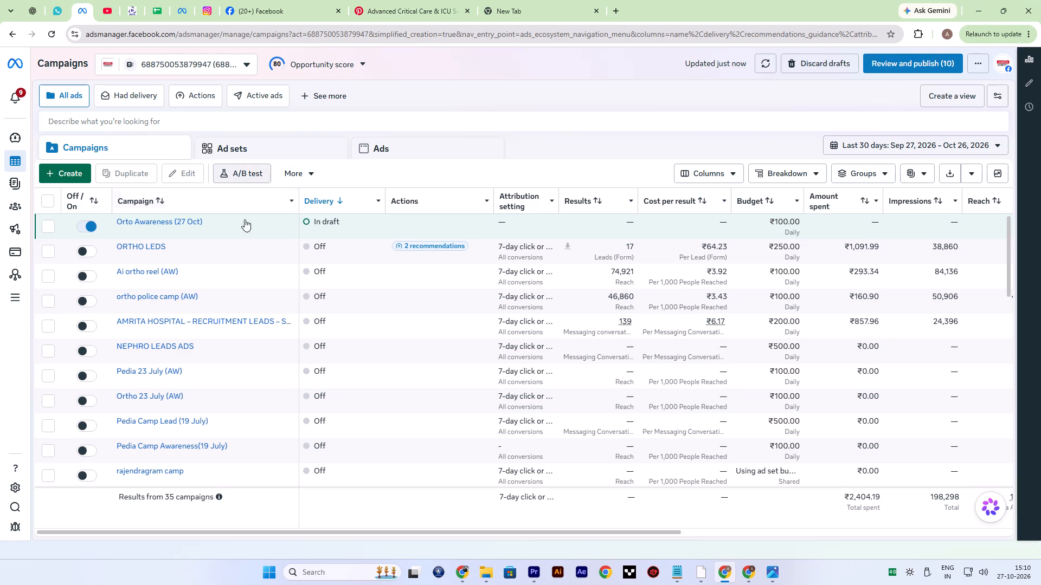
Delete the draft campaign Orto Awareness (27 Oct).
click(270, 225)
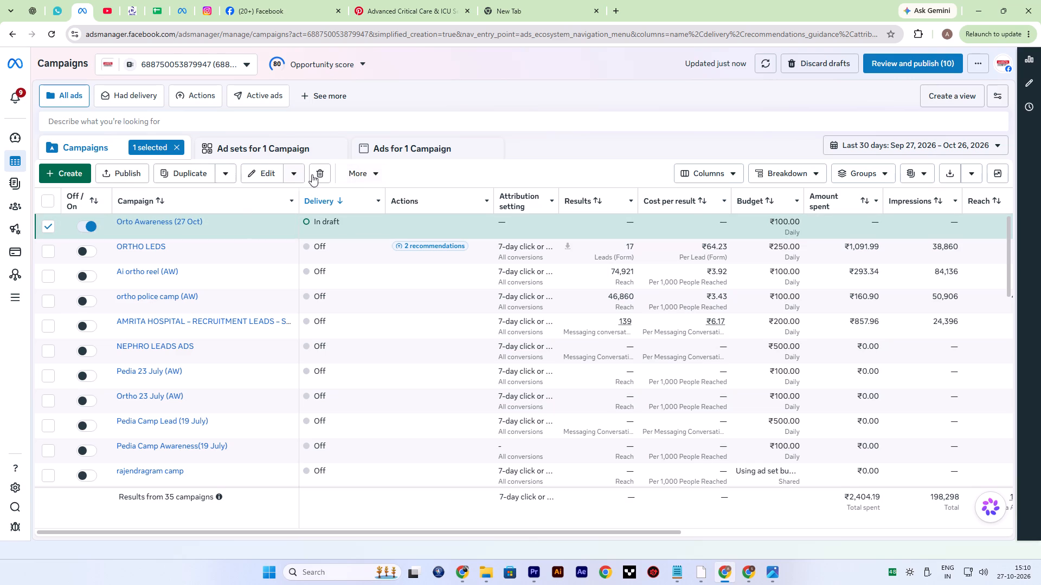
click(319, 173)
click(613, 233)
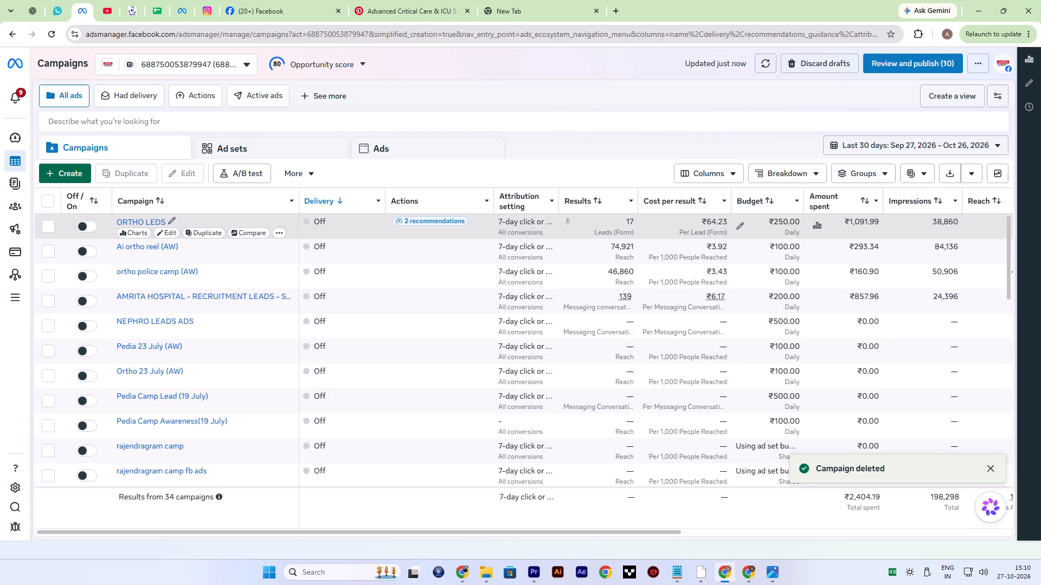
Create a new Auction campaign with the Awareness objective.
click(68, 171)
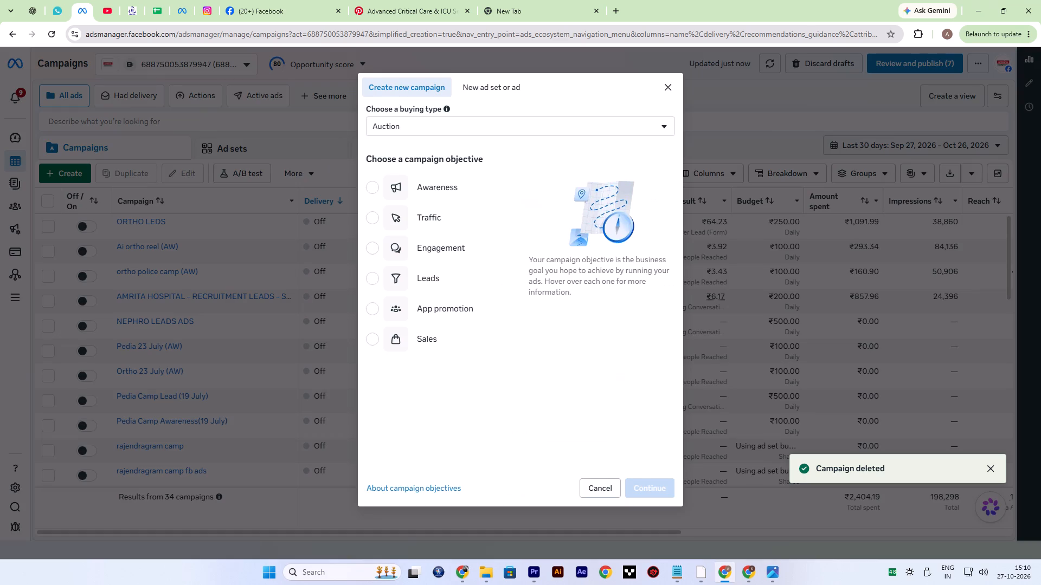
click(372, 170)
click(370, 174)
click(665, 471)
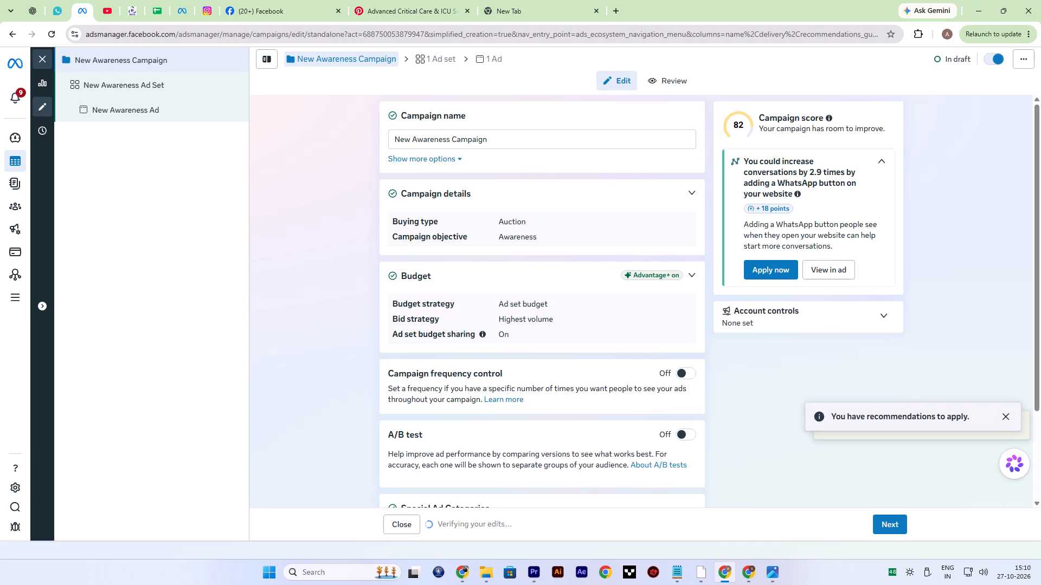
Name the new campaign Orto Awareness (27 Oct) and copy the name for reuse.
ctrl+click(575, 139)
key(ctrl+a)
key(ctrl+v)
key(ctrl+v)
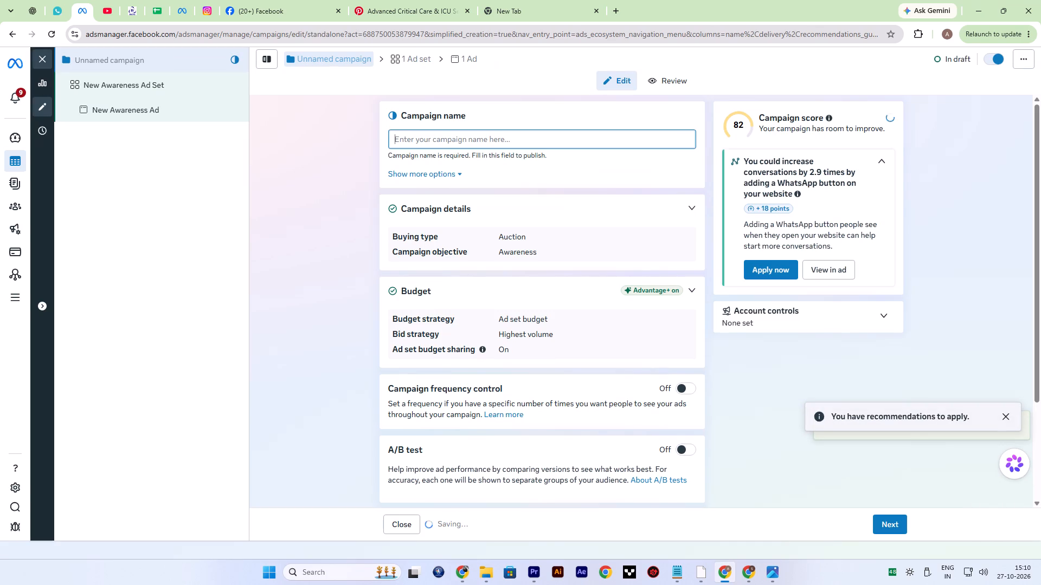
key(super+v)
click(198, 129)
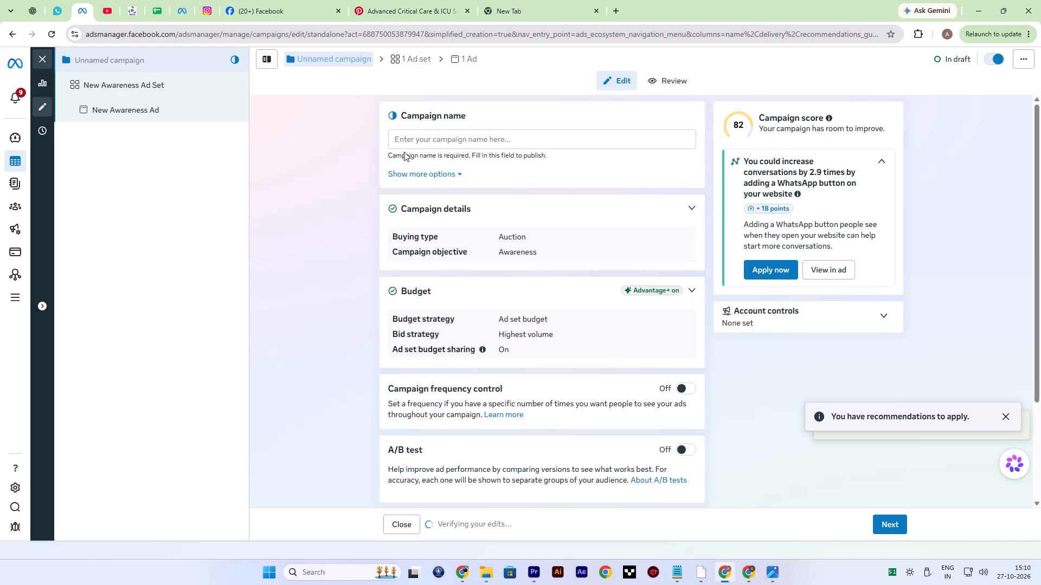
click(502, 141)
key(super+v)
click(460, 287)
key(ctrl+v)
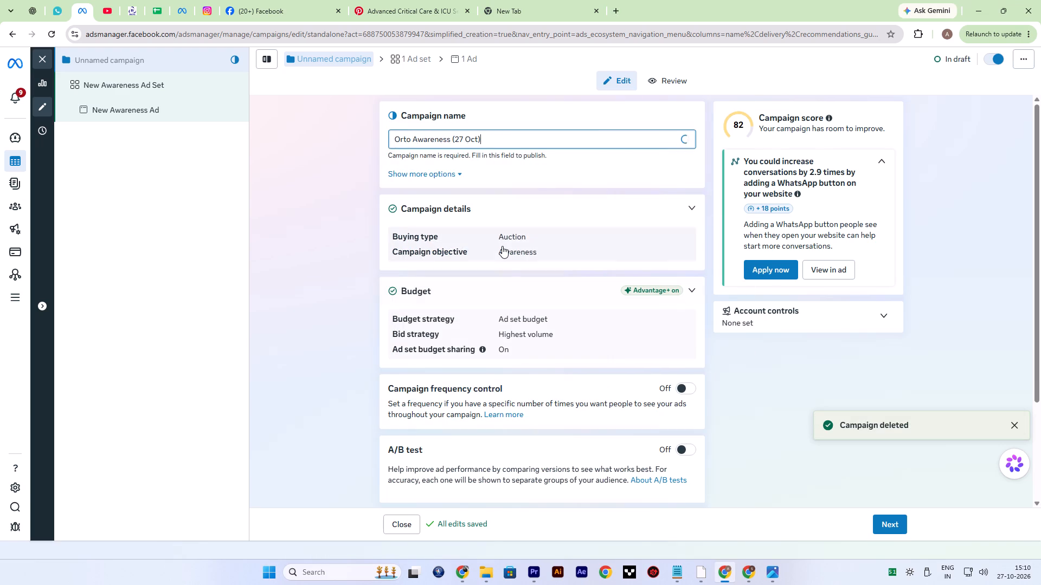
key(ctrl+a)
key(ctrl+c)
key(ctrl+c)
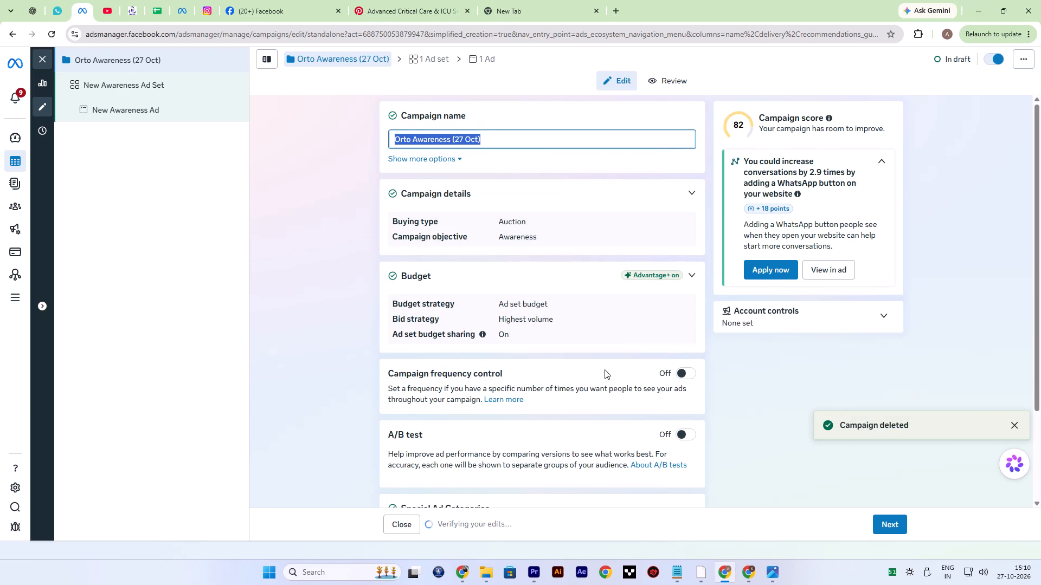
click(809, 313)
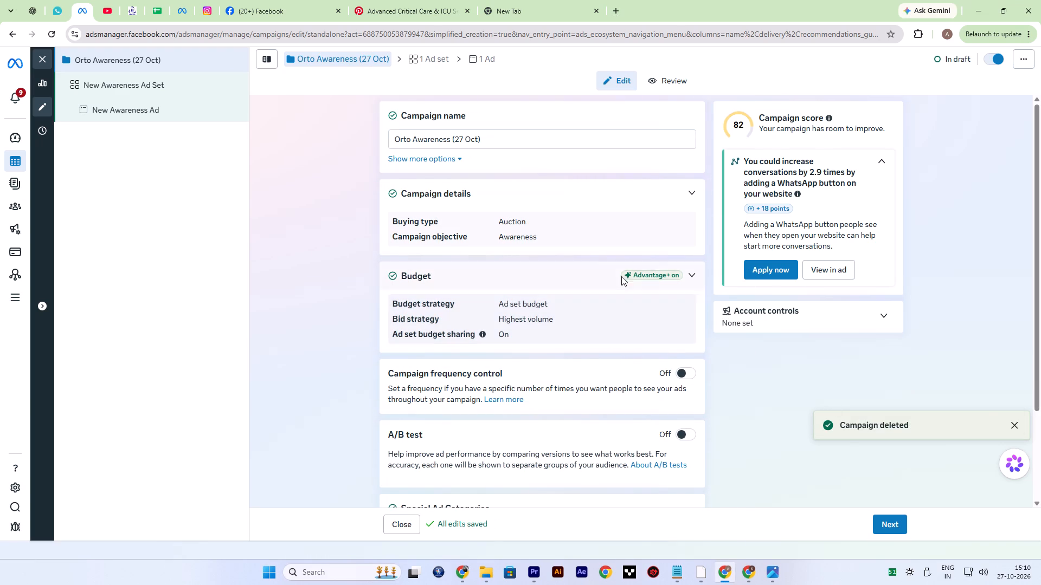
Set the budget strategy to Campaign budget with a daily budget of ₹100.
click(684, 269)
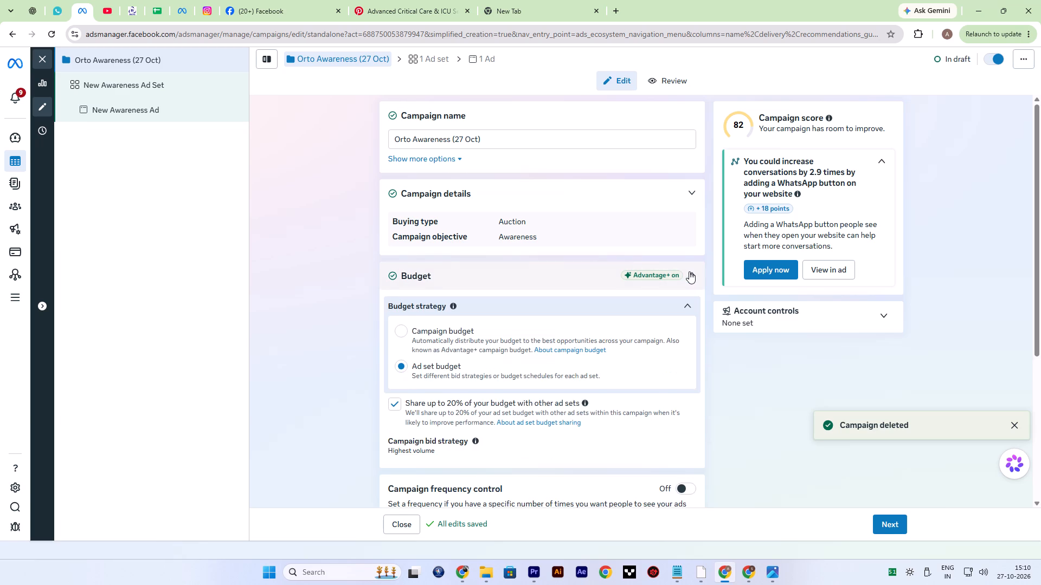
click(689, 271)
click(609, 317)
click(399, 329)
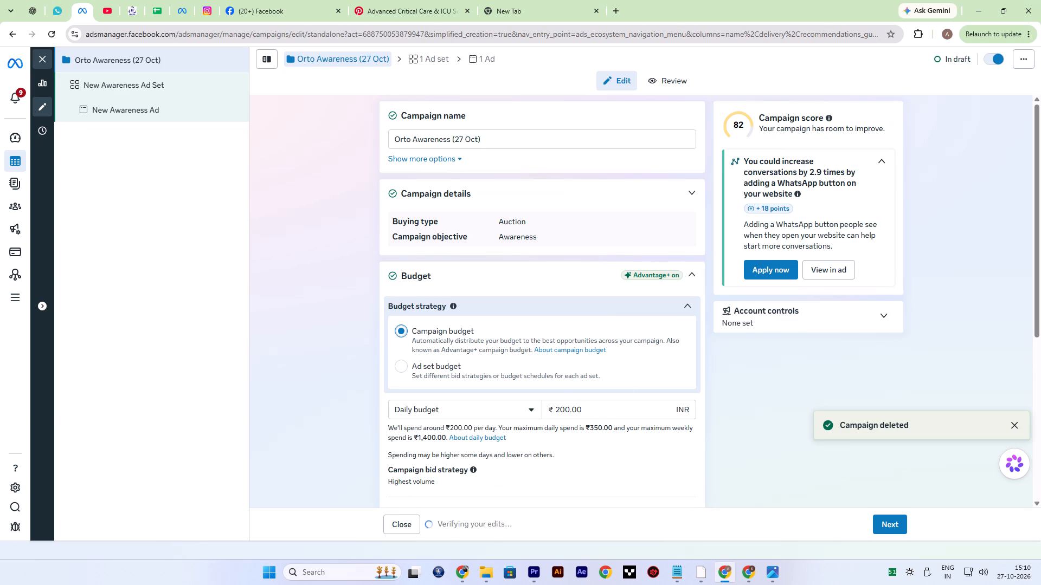
drag(603, 413, 455, 408)
key(1)
text(00)
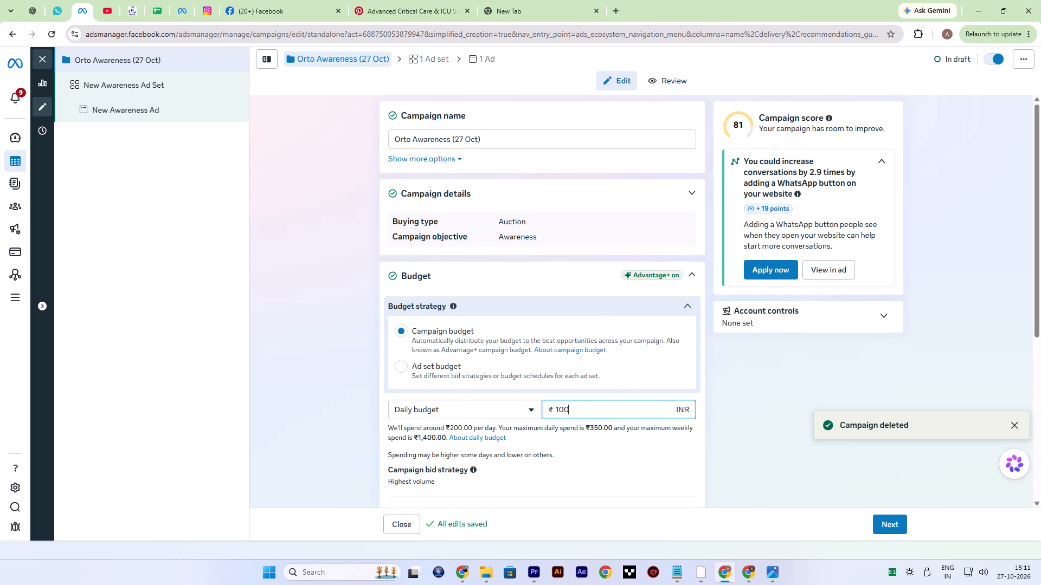
Apply the ₹100 daily campaign budget.
key(Return)
click(808, 406)
click(782, 394)
click(735, 349)
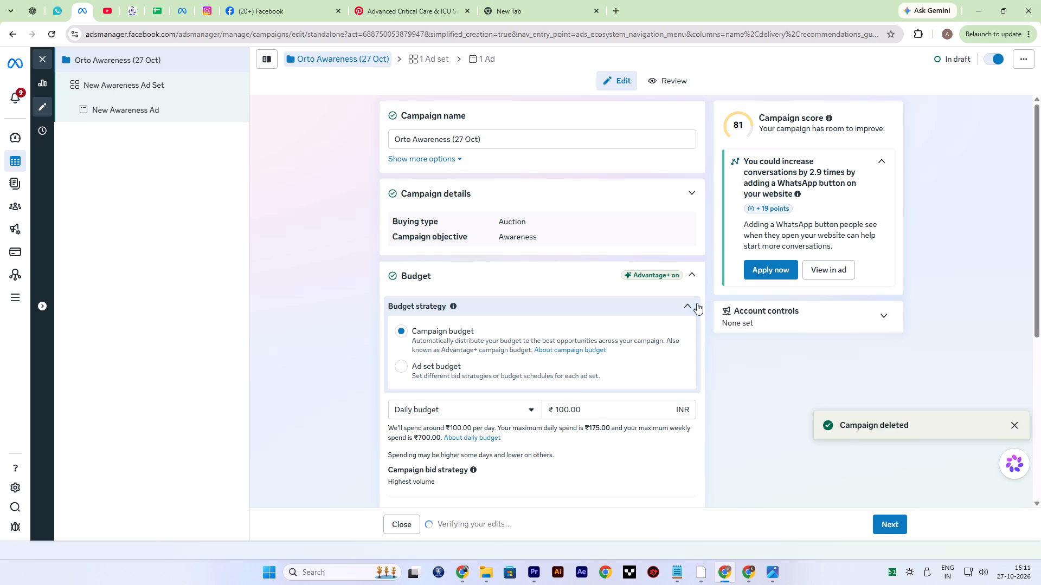
click(697, 302)
scroll(767, 355, down, 2)
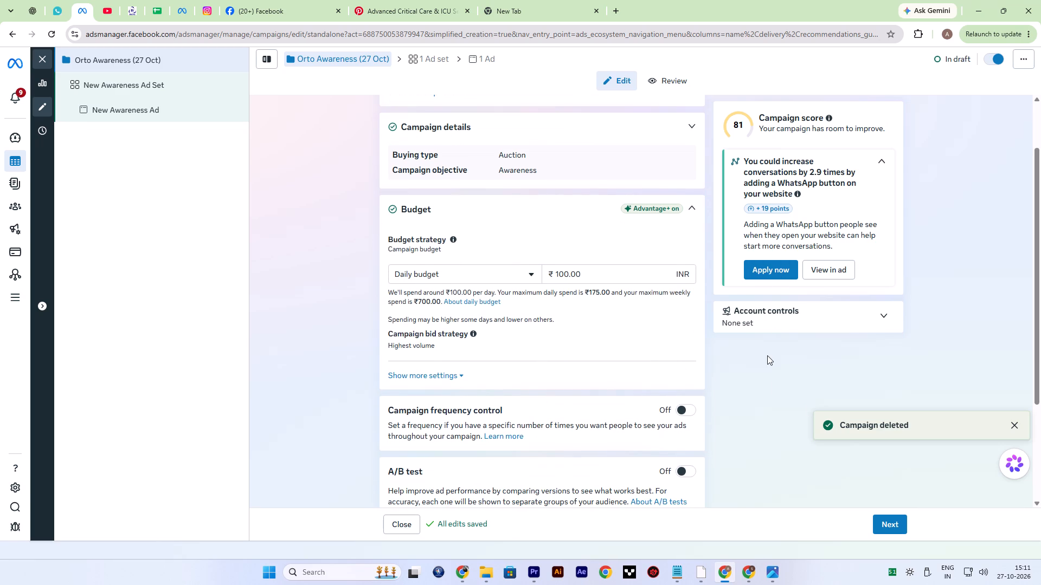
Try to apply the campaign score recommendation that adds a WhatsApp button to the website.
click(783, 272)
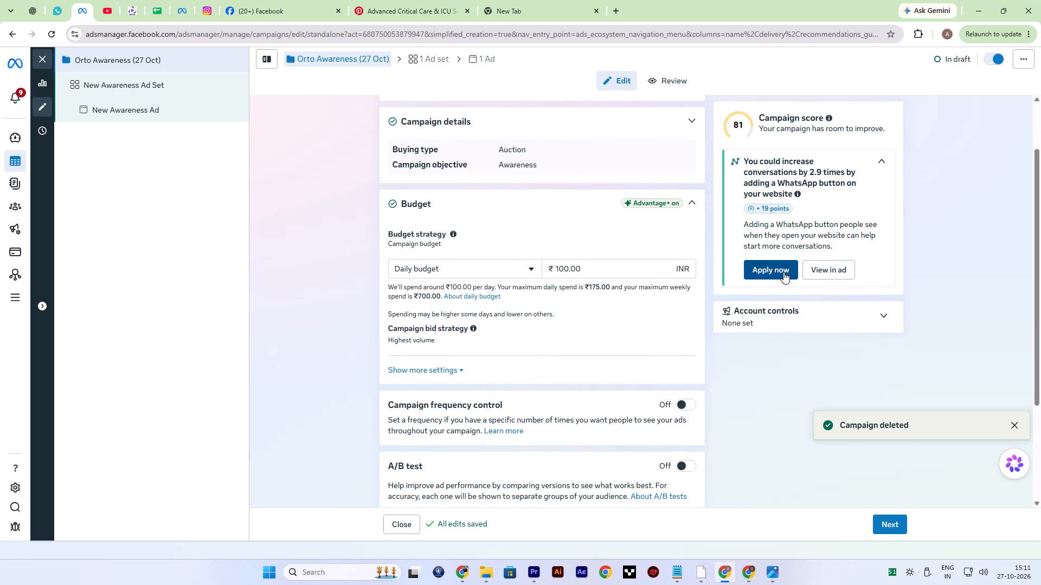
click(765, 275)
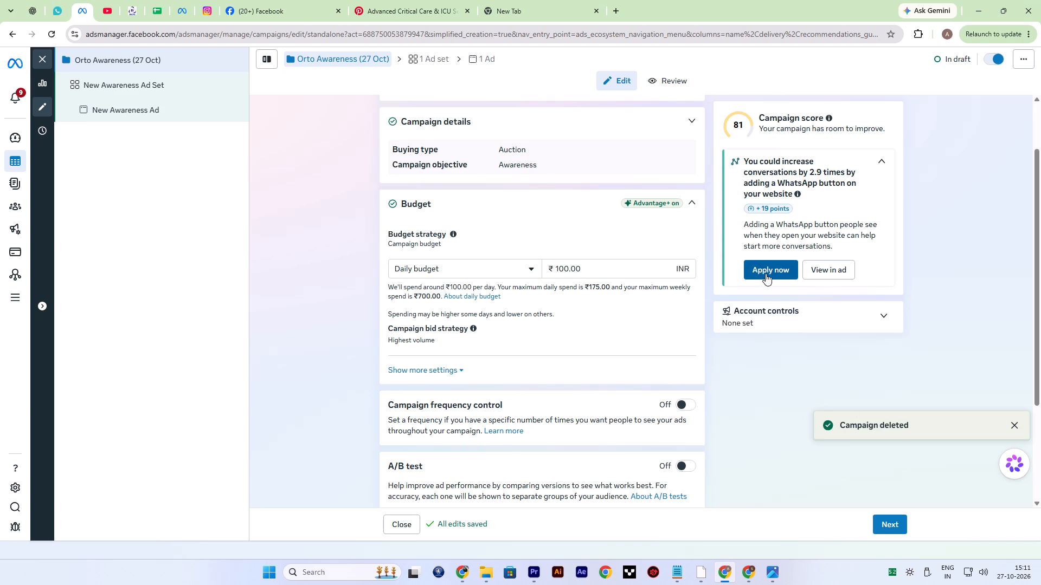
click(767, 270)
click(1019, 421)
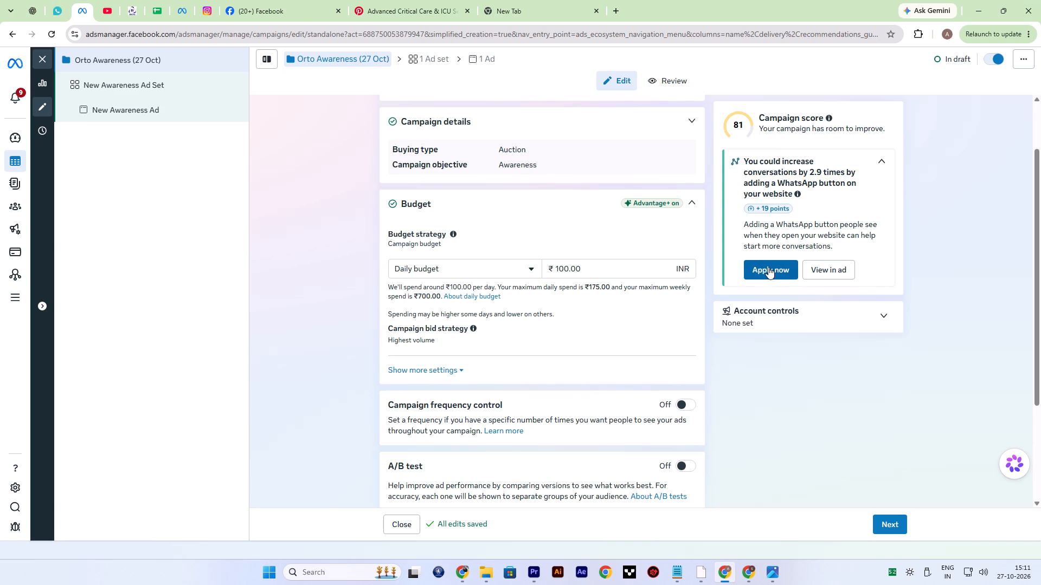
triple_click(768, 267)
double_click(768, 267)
Collapse the WhatsApp recommendation, expand the account controls, and check them along with the campaign settings.
click(871, 155)
click(875, 158)
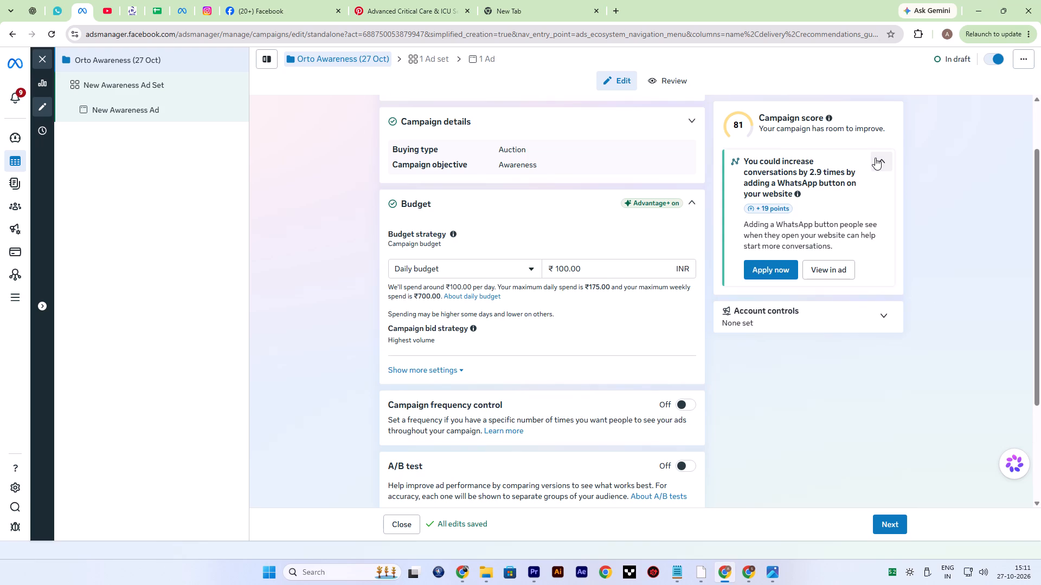
click(875, 158)
click(872, 274)
click(313, 340)
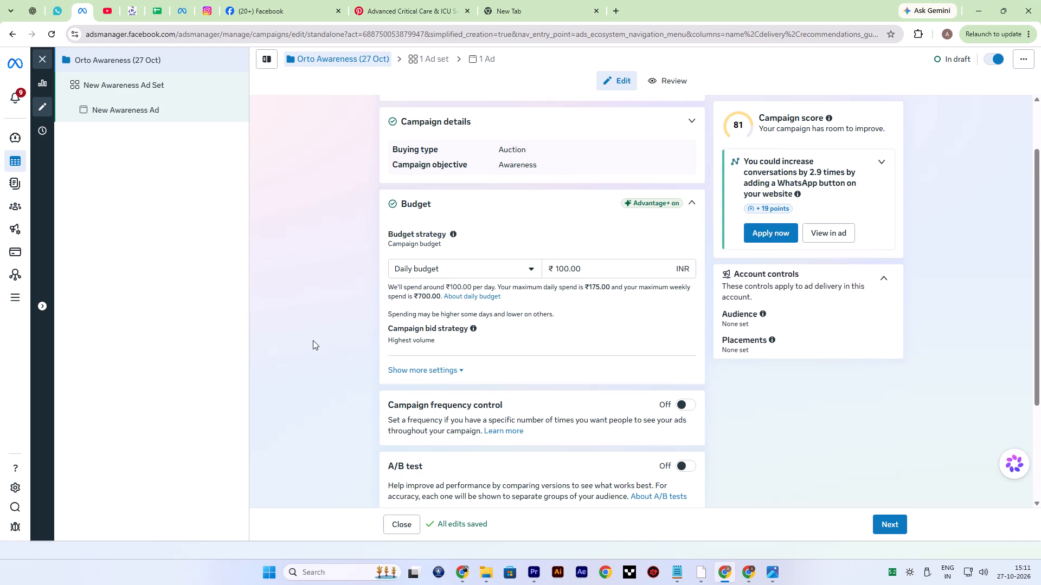
scroll(326, 341, down, 6)
scroll(542, 358, down, 6)
scroll(544, 382, up, 8)
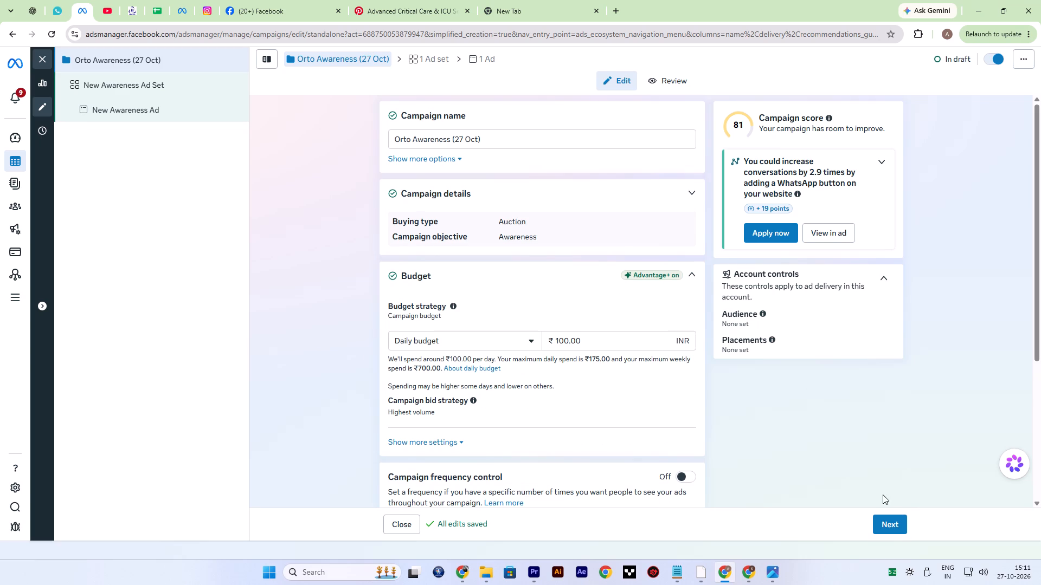
Continue to the ad set and rename it Orto Awareness (27 Oct) using the copied campaign name.
click(899, 525)
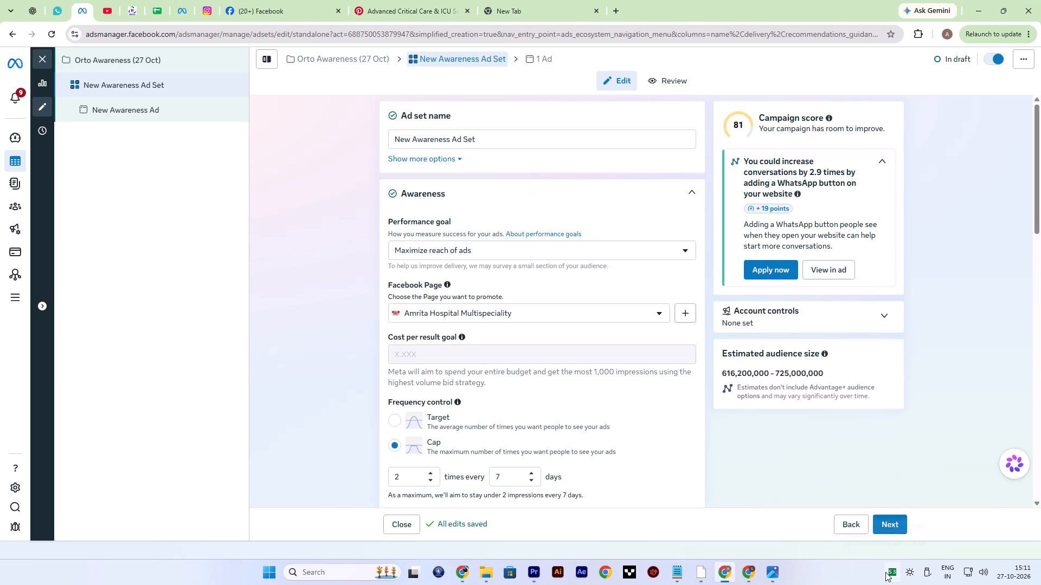
right_click(885, 572)
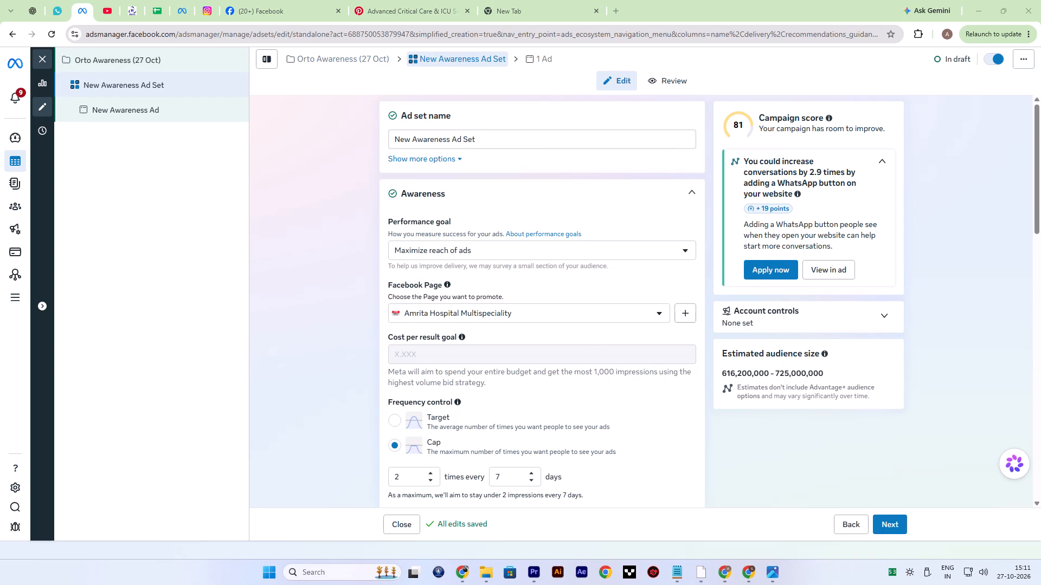
click(552, 142)
key(ctrl+a)
key(ctrl+v)
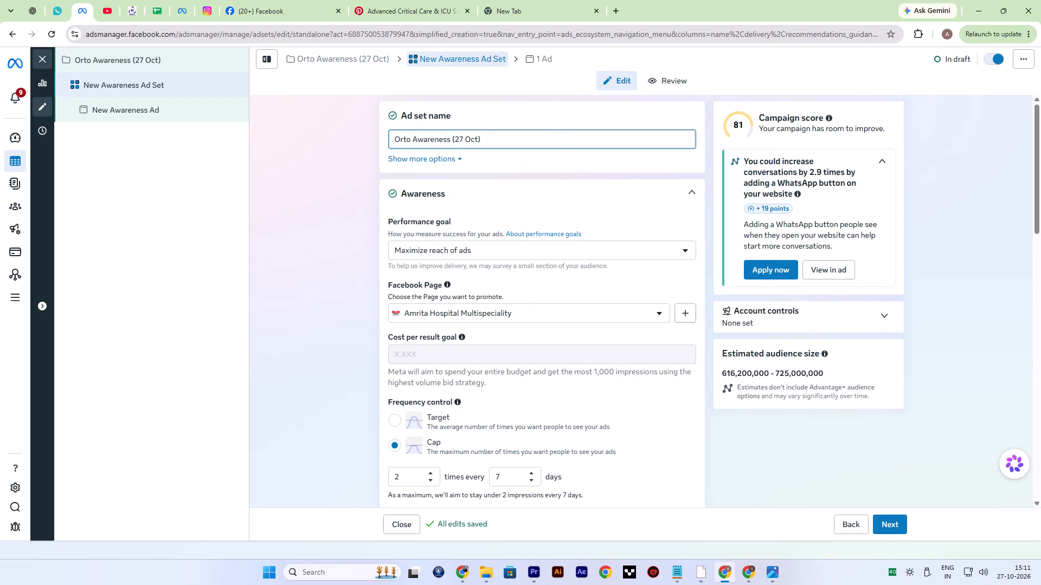
Review the ad set's performance goal, frequency cap, schedule, audience, placements and brand safety settings.
scroll(532, 383, down, 4)
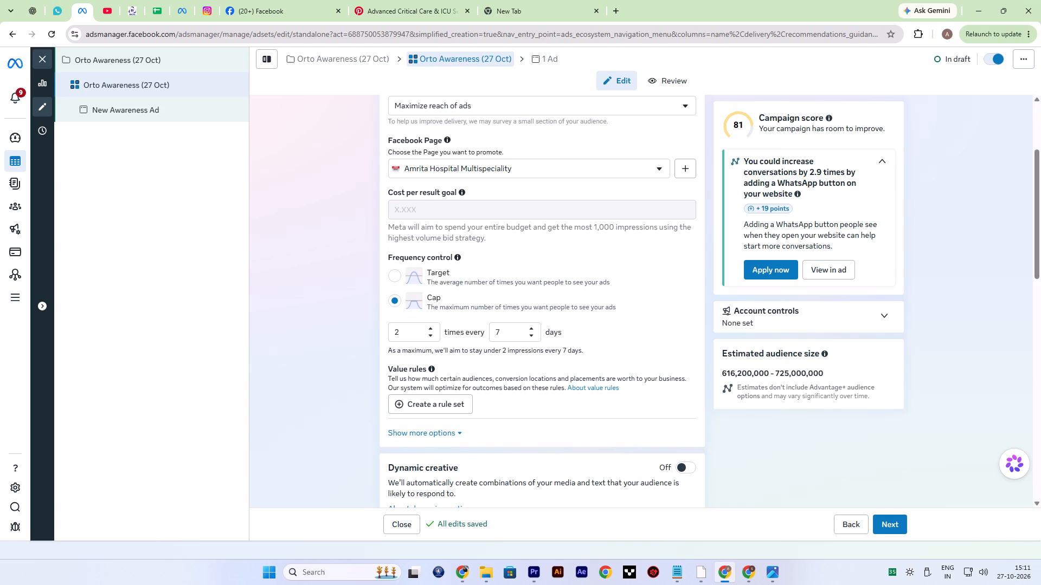
scroll(531, 383, down, 7)
scroll(582, 388, down, 3)
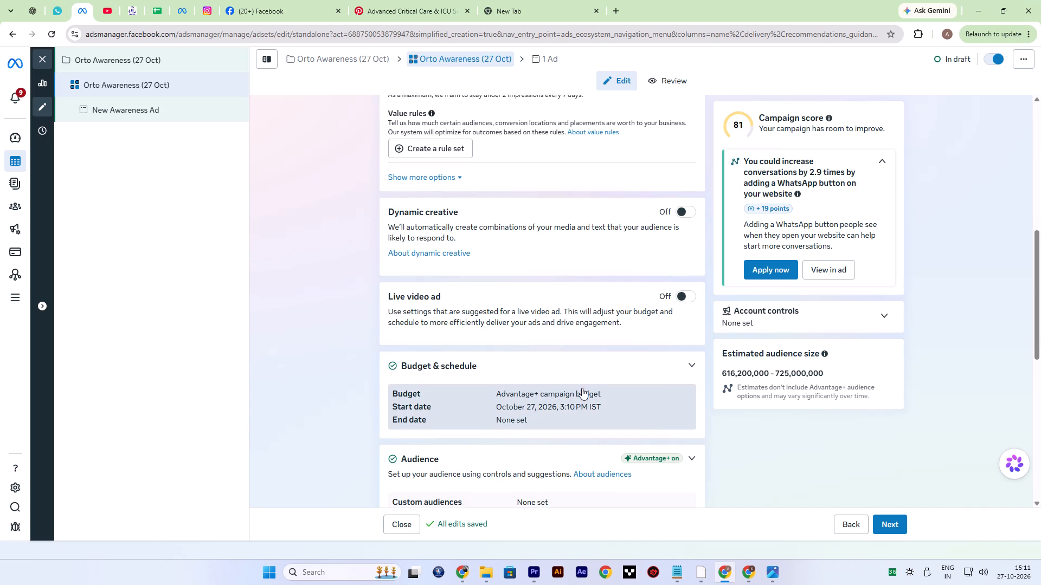
scroll(582, 388, down, 2)
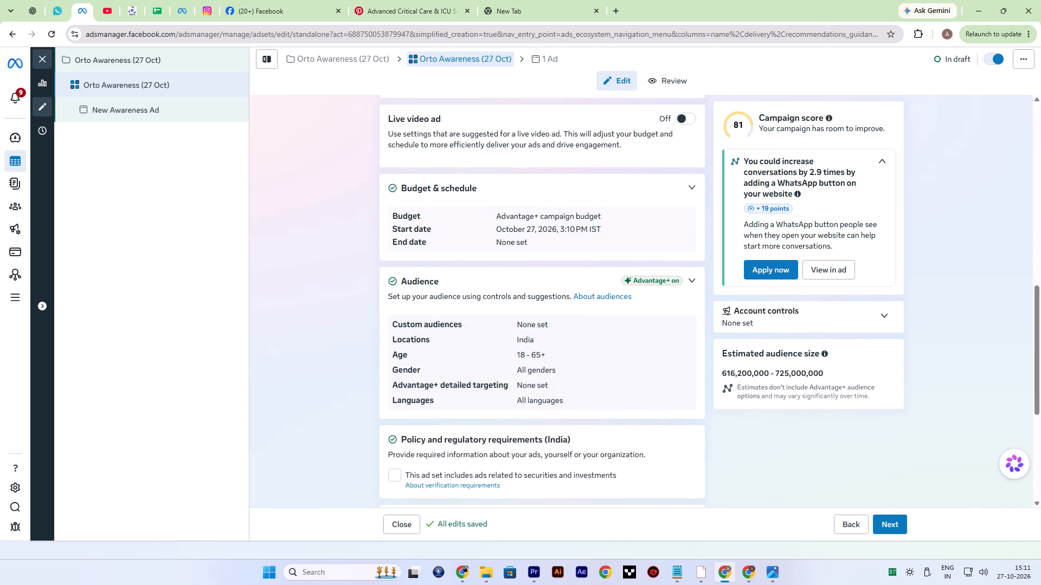
scroll(528, 439, down, 3)
scroll(419, 451, down, 12)
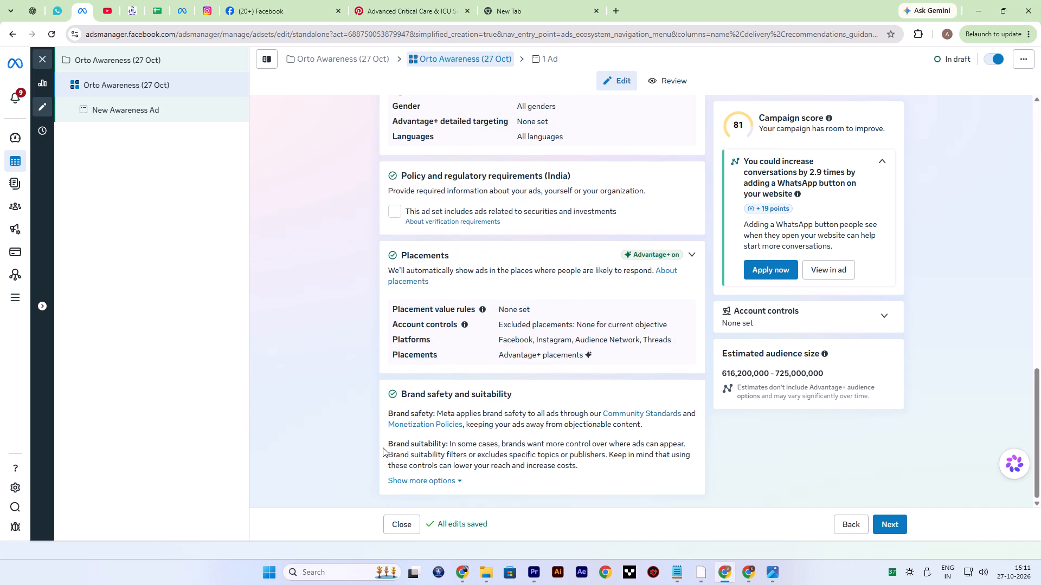
scroll(444, 440, up, 13)
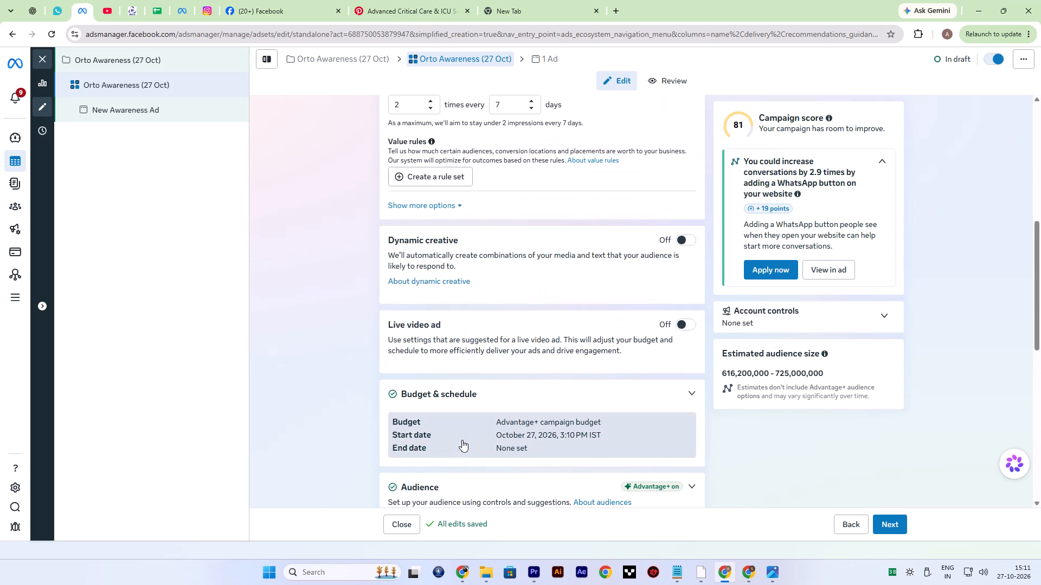
scroll(462, 440, up, 10)
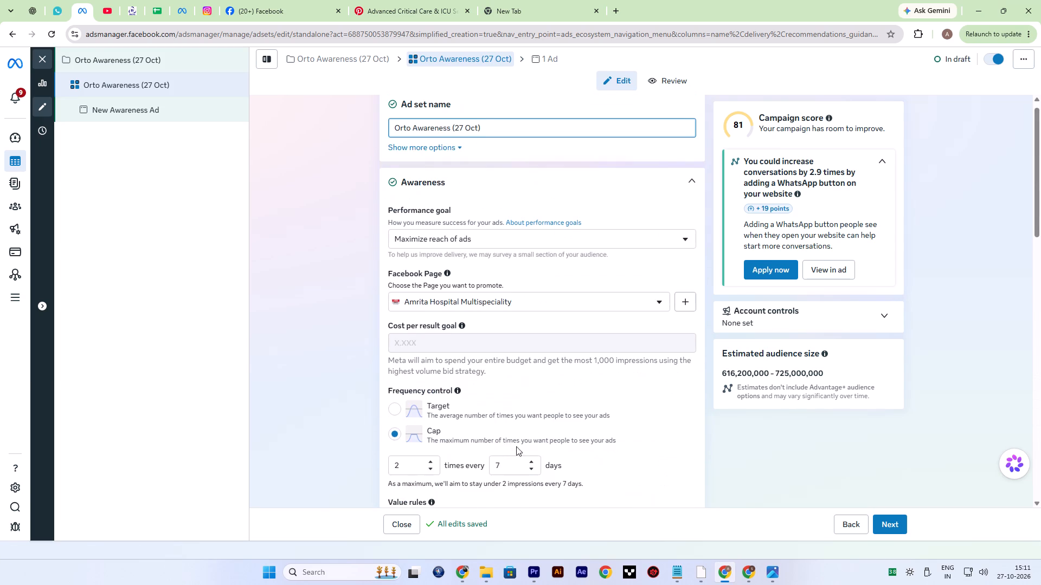
scroll(519, 445, down, 20)
scroll(519, 445, down, 5)
scroll(891, 460, down, 5)
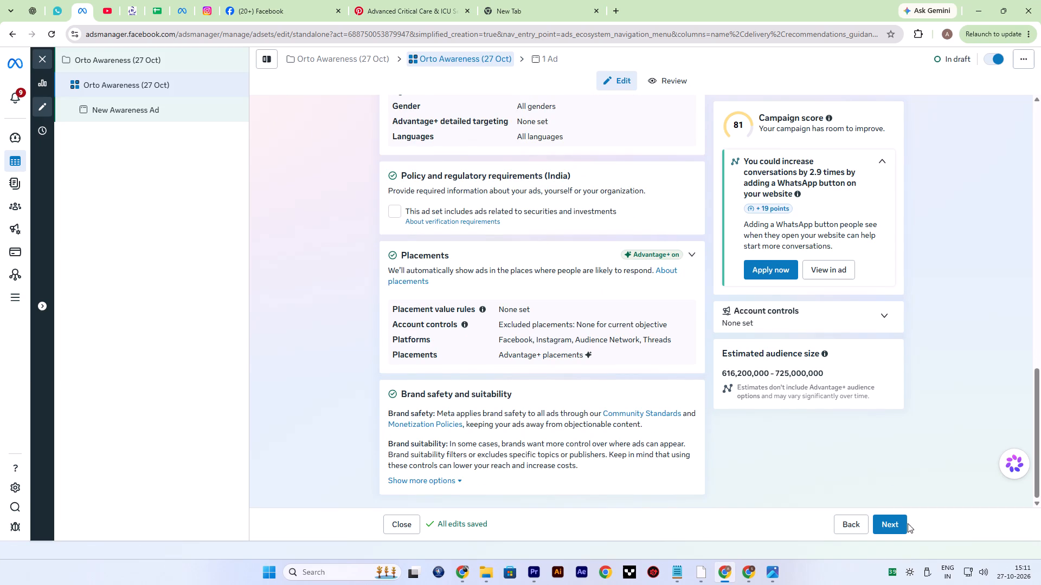
Continue to the setup of the awareness ad within the Orto Awareness (27 Oct) ad set.
click(897, 523)
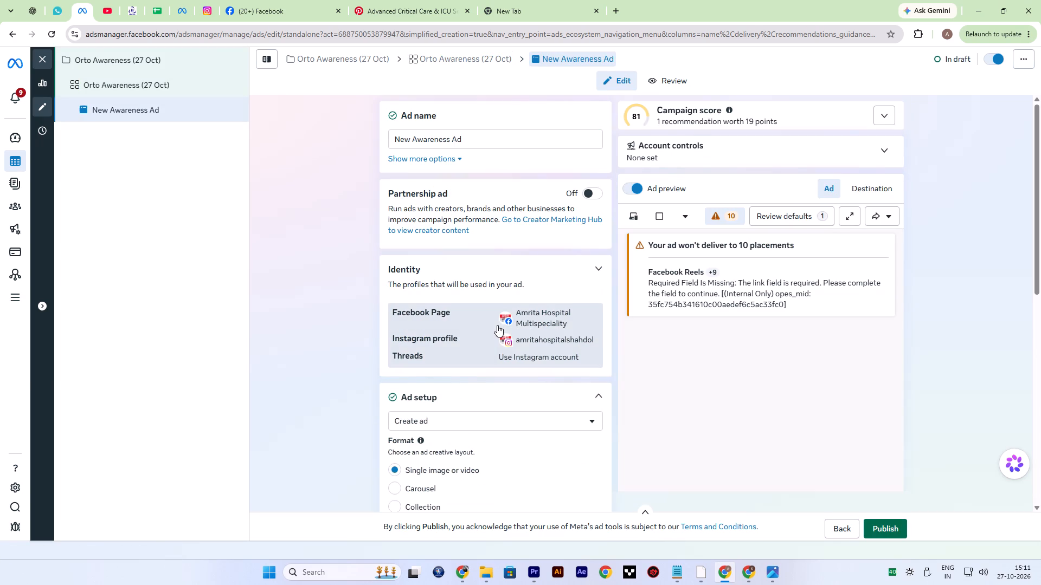
Name the ad Orto Awareness (27 Oct) using the copied name.
click(485, 139)
key(ctrl+a)
key(ctrl+v)
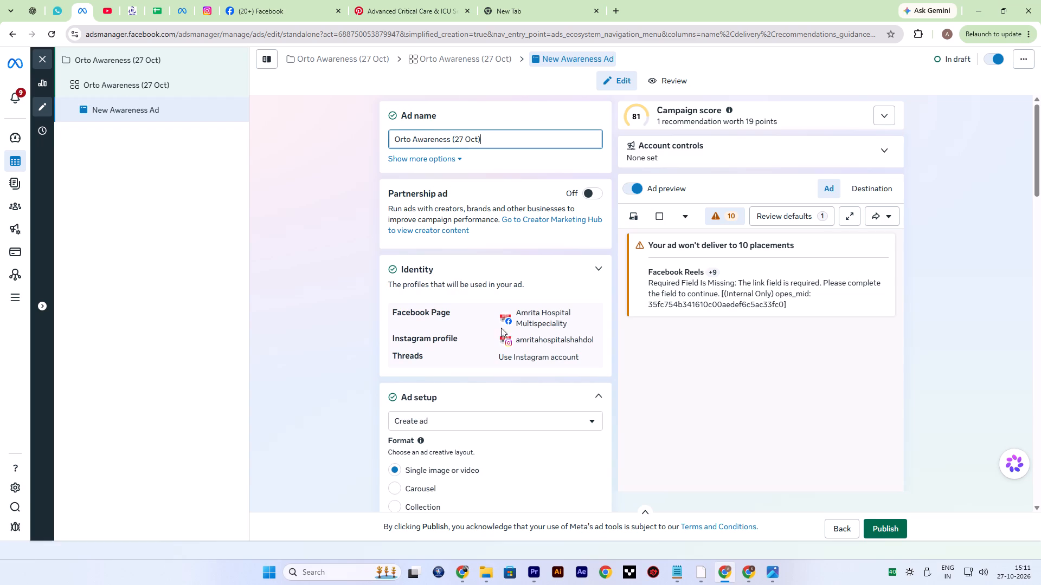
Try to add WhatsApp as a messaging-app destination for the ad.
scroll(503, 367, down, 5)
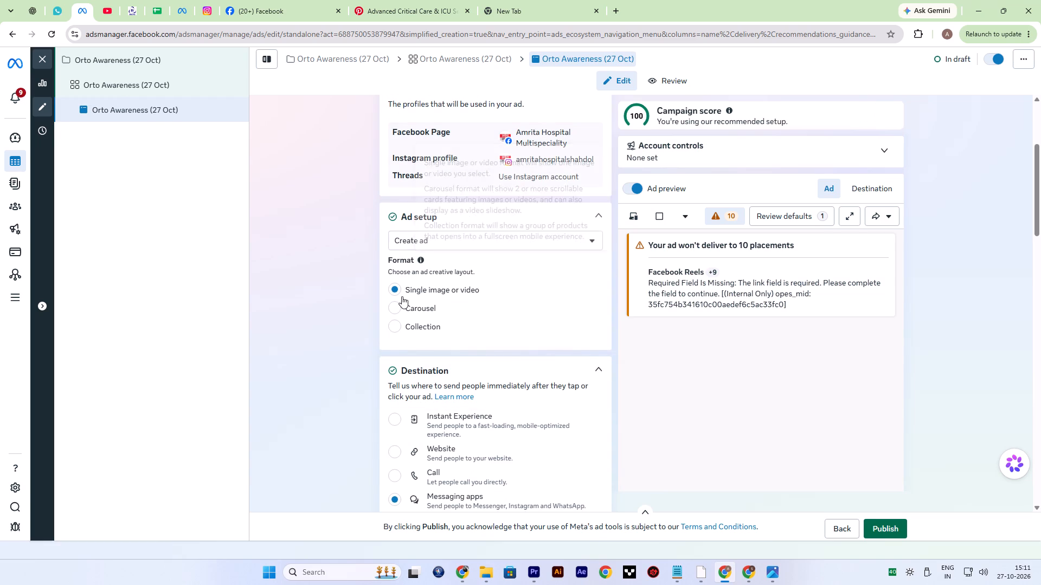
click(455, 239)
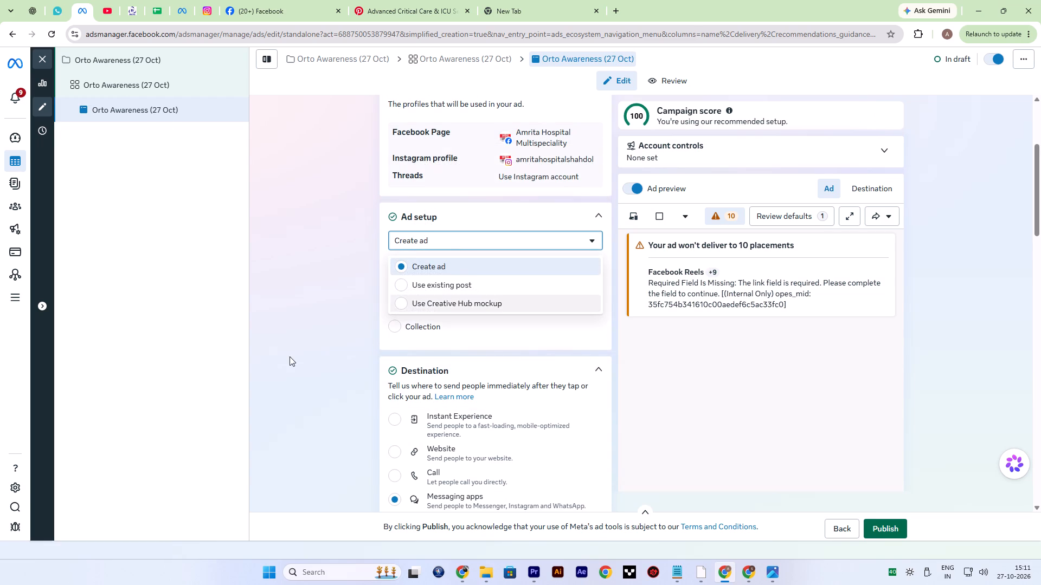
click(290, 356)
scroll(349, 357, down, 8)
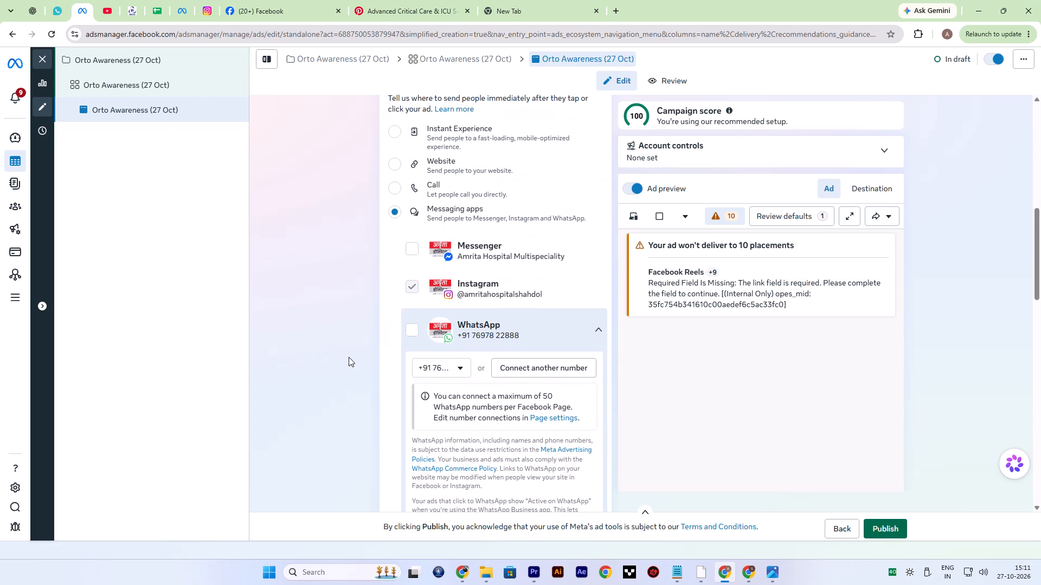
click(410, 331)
Change the ad setup from Create ad to Use existing post.
scroll(323, 333, up, 3)
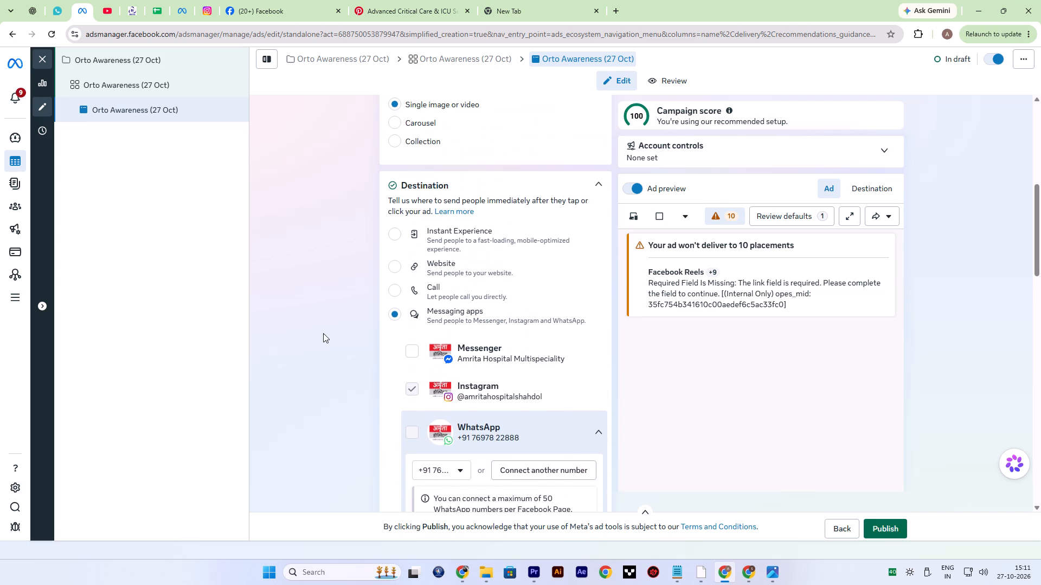
scroll(323, 333, up, 1)
scroll(451, 253, up, 3)
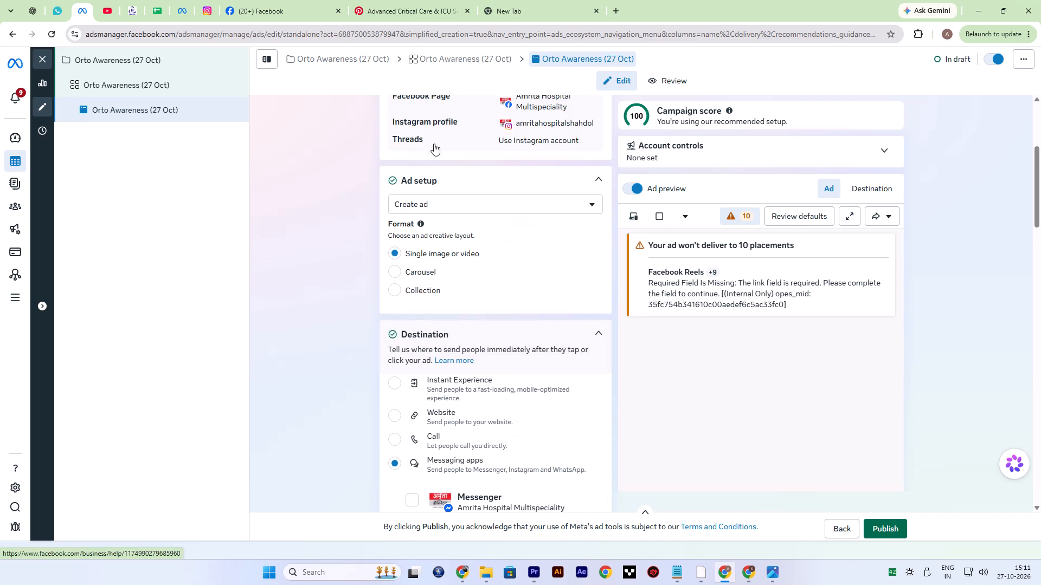
click(448, 203)
click(443, 252)
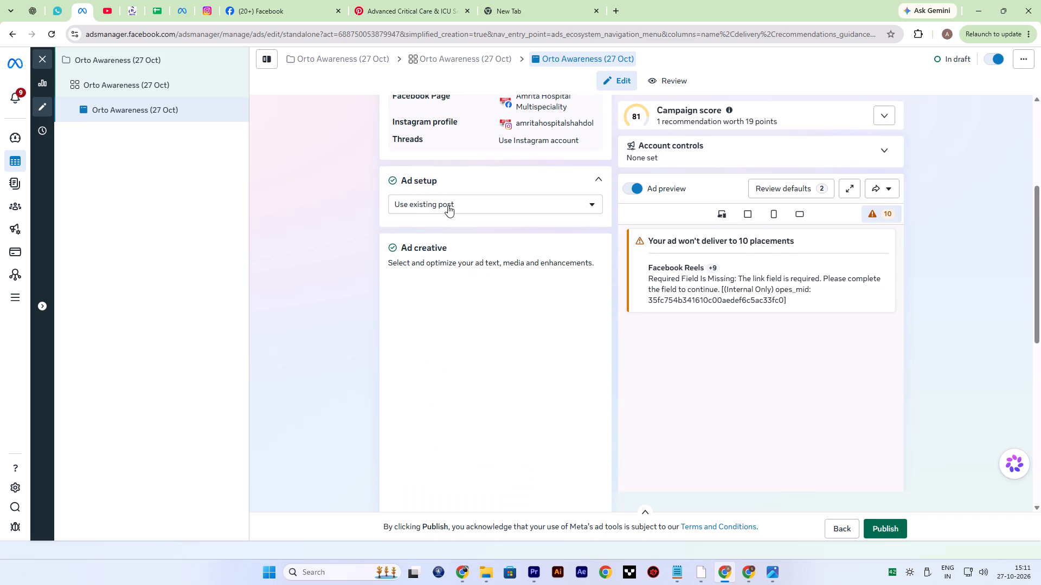
click(453, 427)
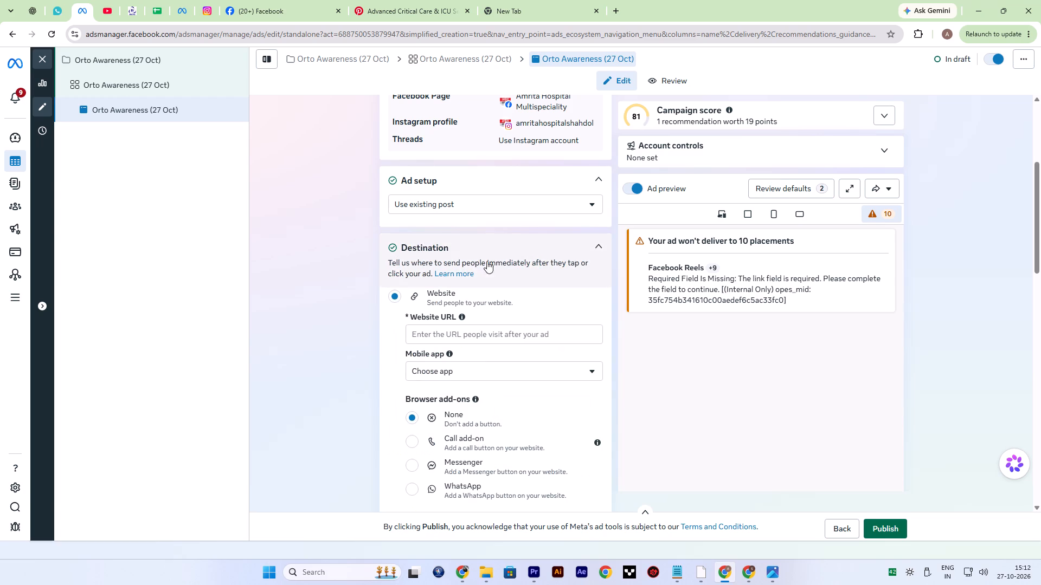
Replace the ad's post with the knee-pain Instagram photo post dated Oct 25, 2026.
scroll(461, 340, down, 14)
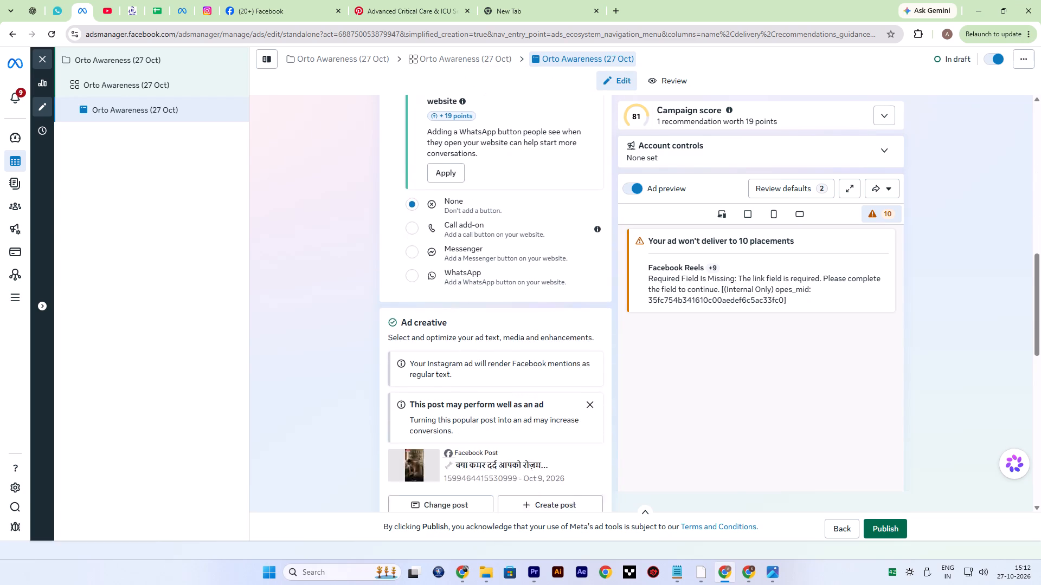
click(433, 340)
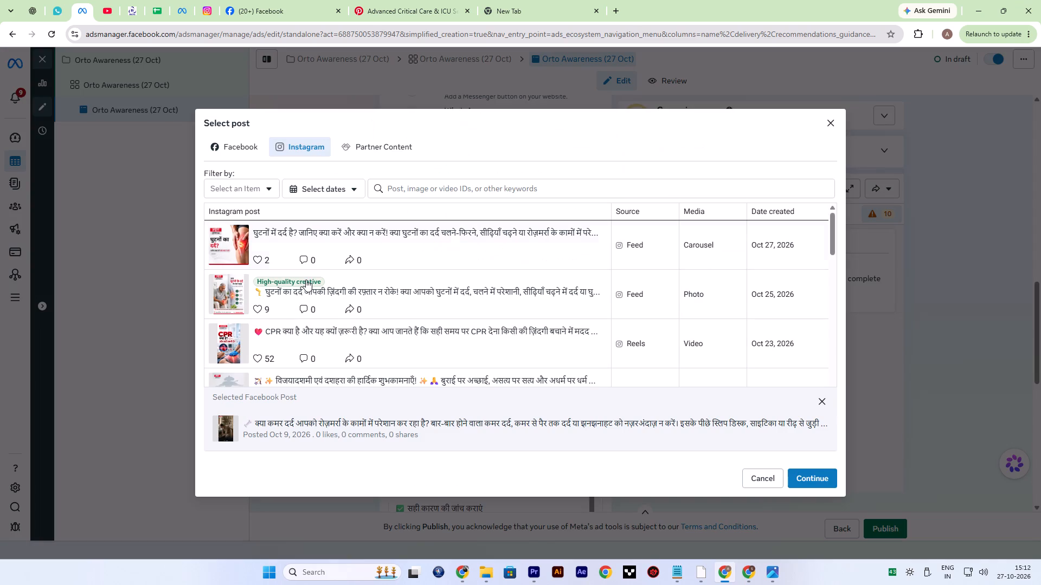
click(236, 295)
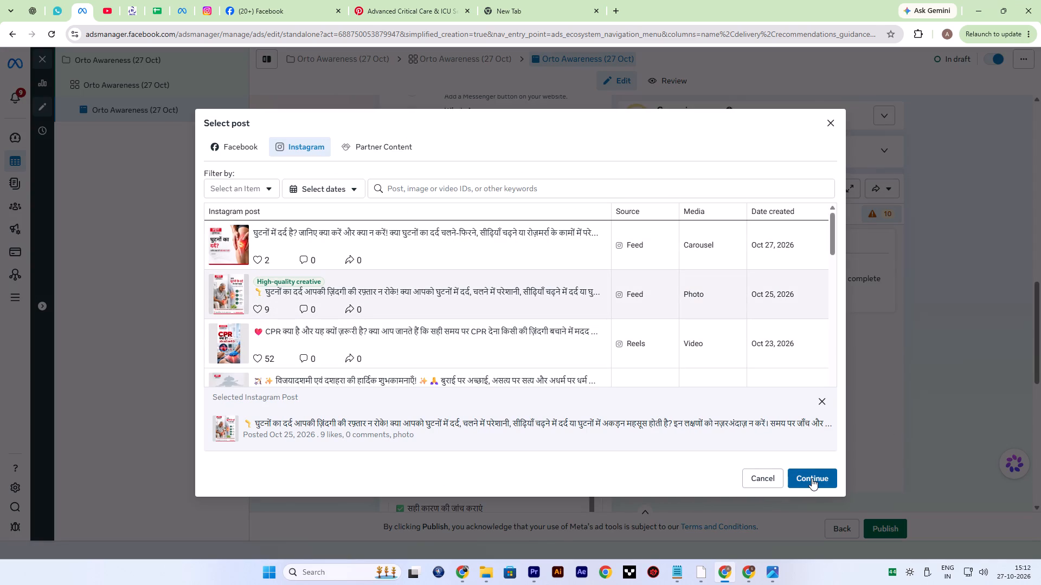
click(812, 478)
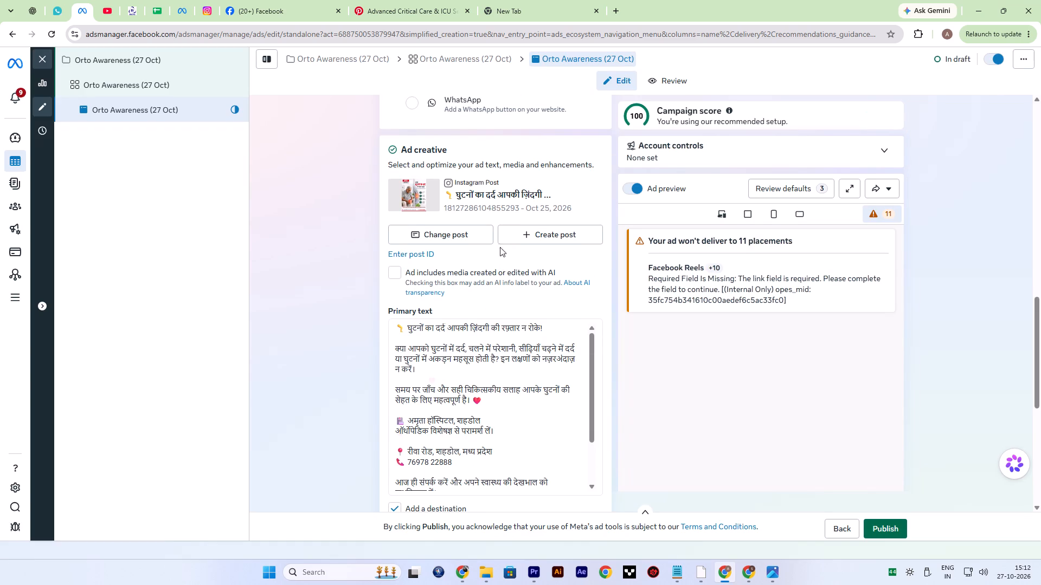
Examine the ad preview, the default creative enhancements and the placement delivery warnings.
click(731, 208)
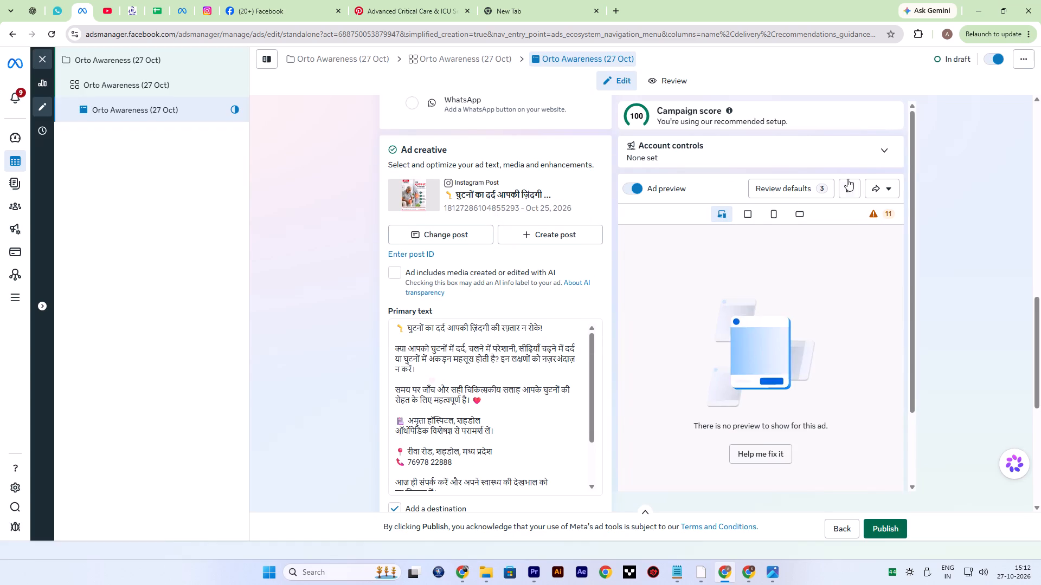
click(847, 179)
click(819, 188)
click(1026, 80)
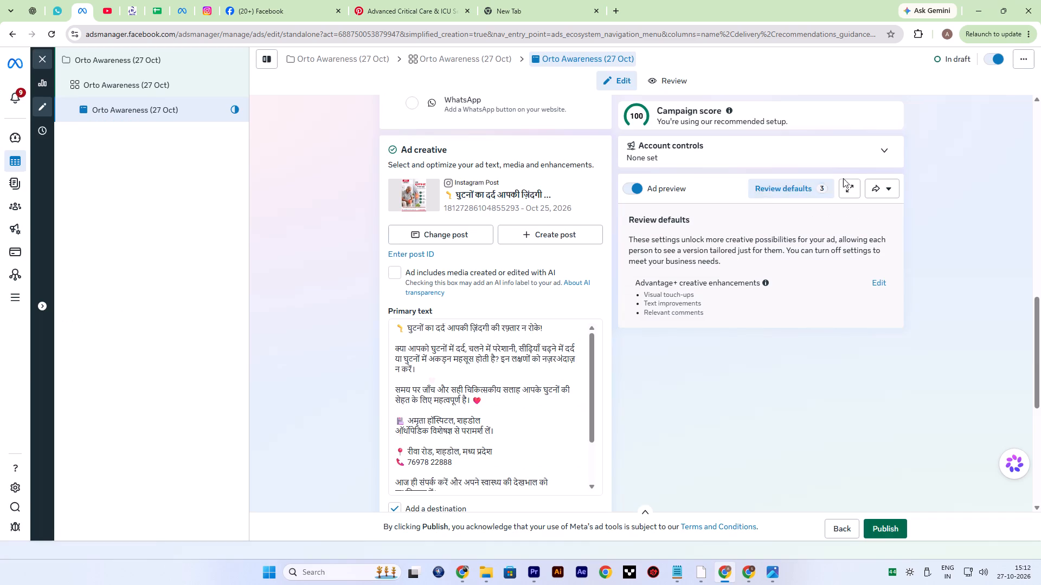
click(773, 192)
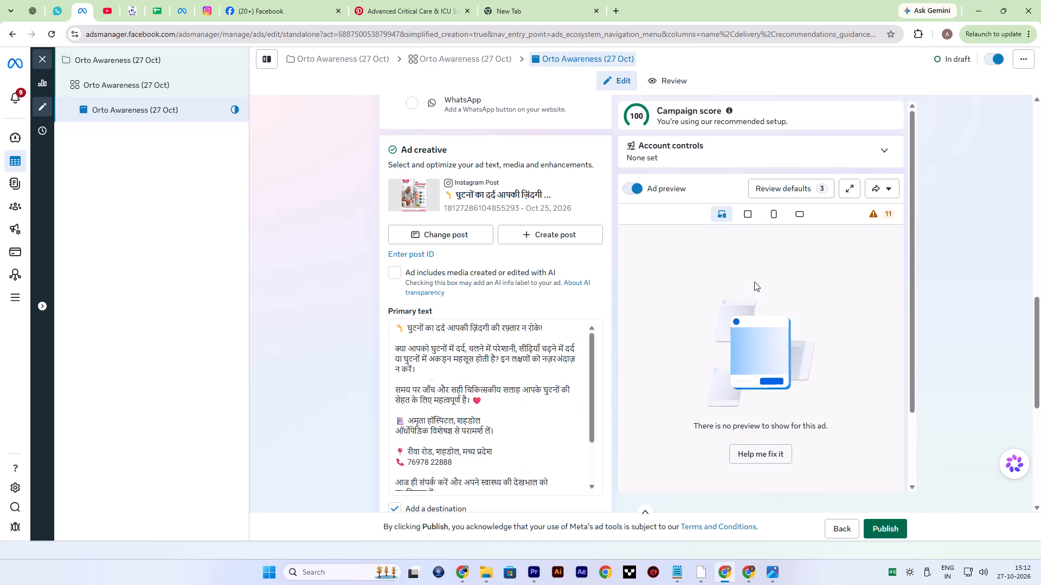
click(772, 456)
drag(652, 274, 780, 284)
click(817, 325)
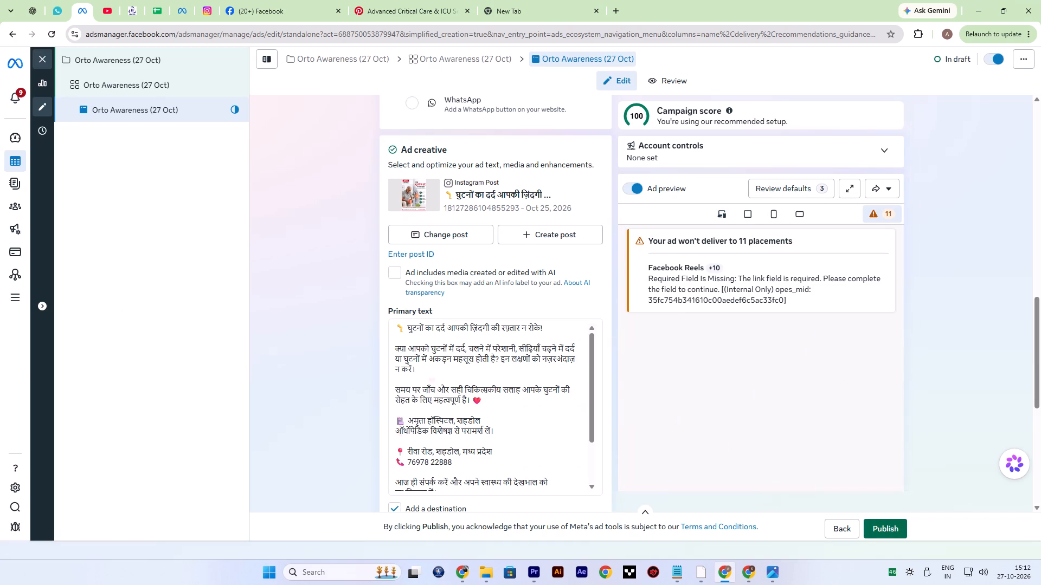
Set the ad's call to action to No button.
scroll(490, 413, down, 9)
scroll(563, 385, down, 3)
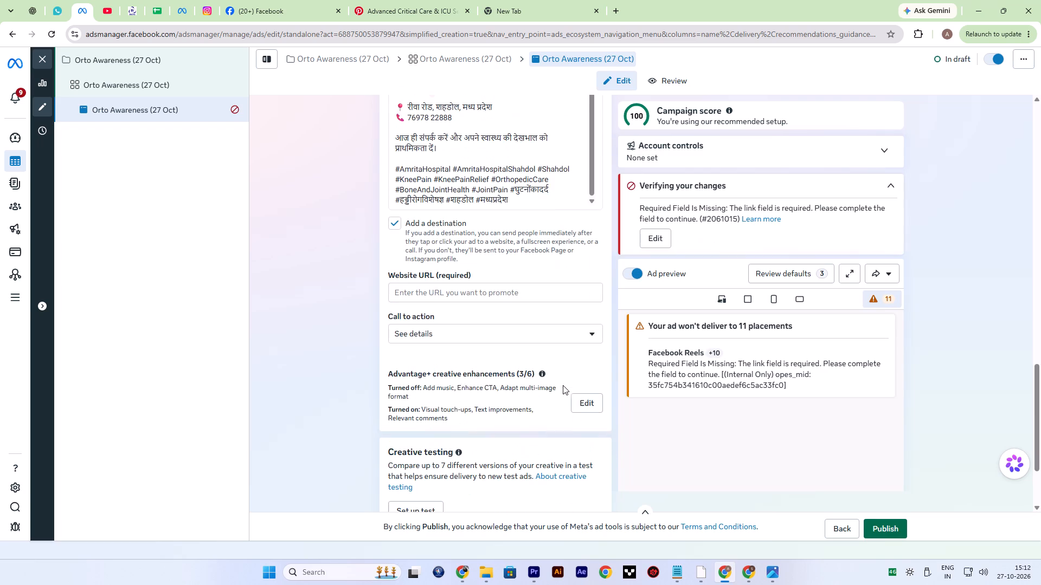
click(455, 334)
click(402, 353)
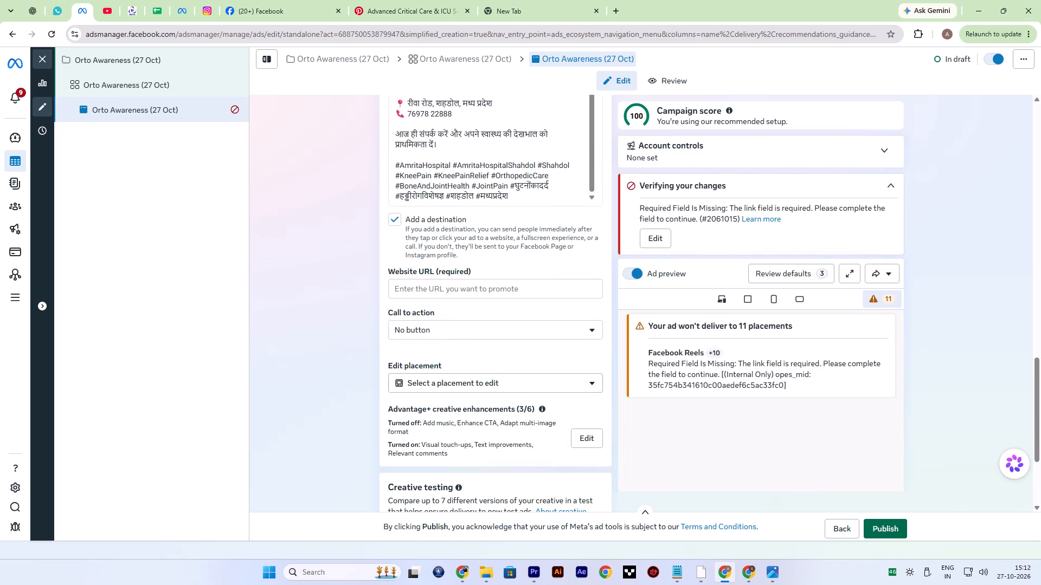
Turn on Add music in the Advantage+ creative enhancements, search for "soft", manually select Soft Murmurs by Marshall Watson, and save.
scroll(539, 389, down, 3)
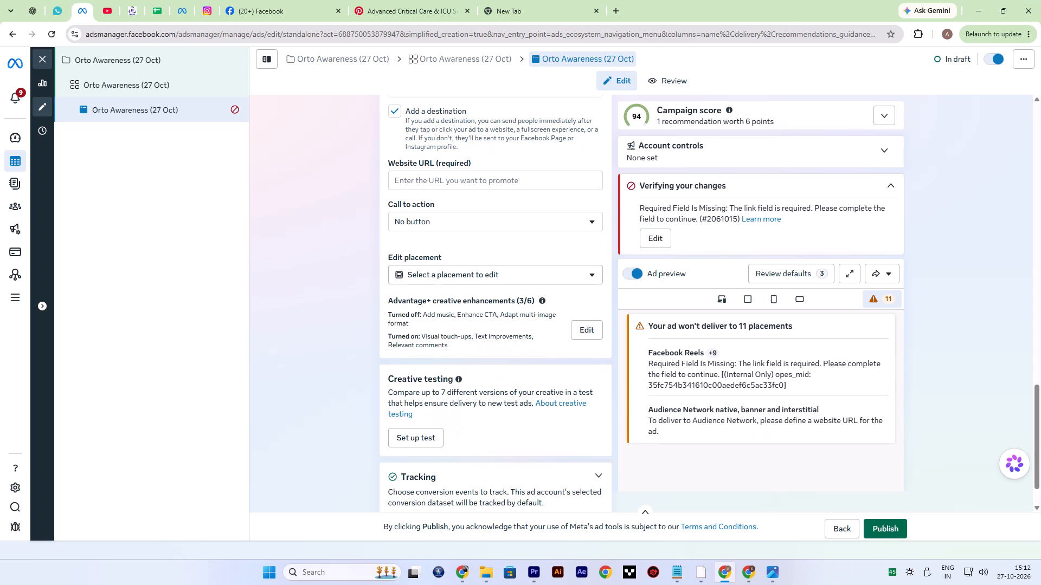
click(584, 330)
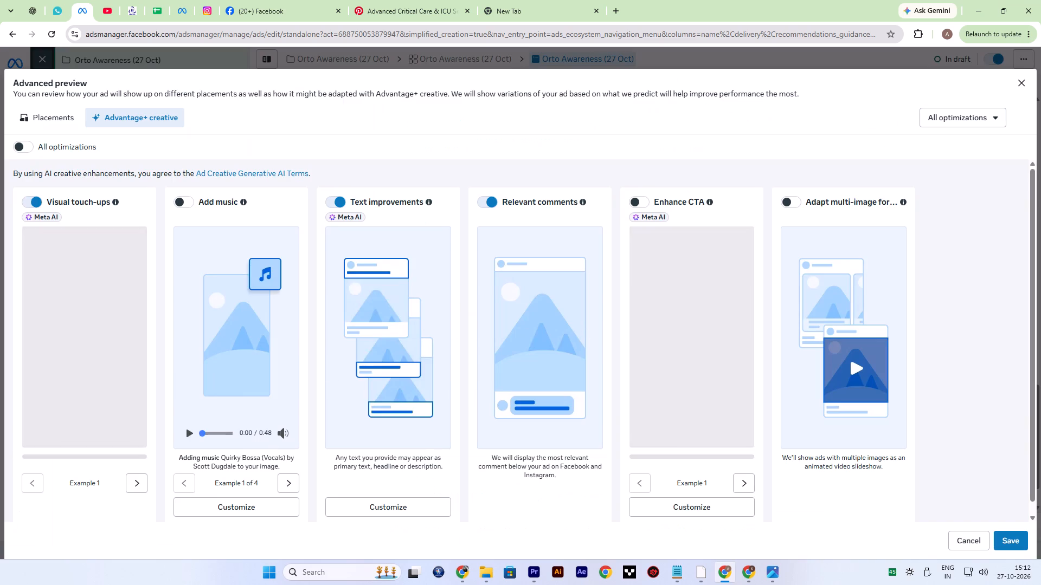
click(185, 199)
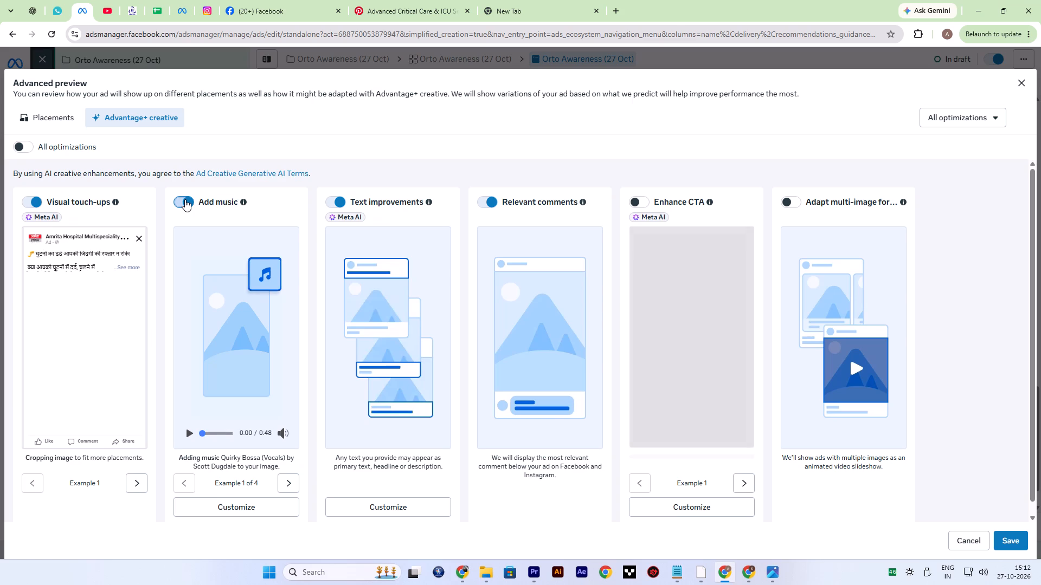
click(193, 432)
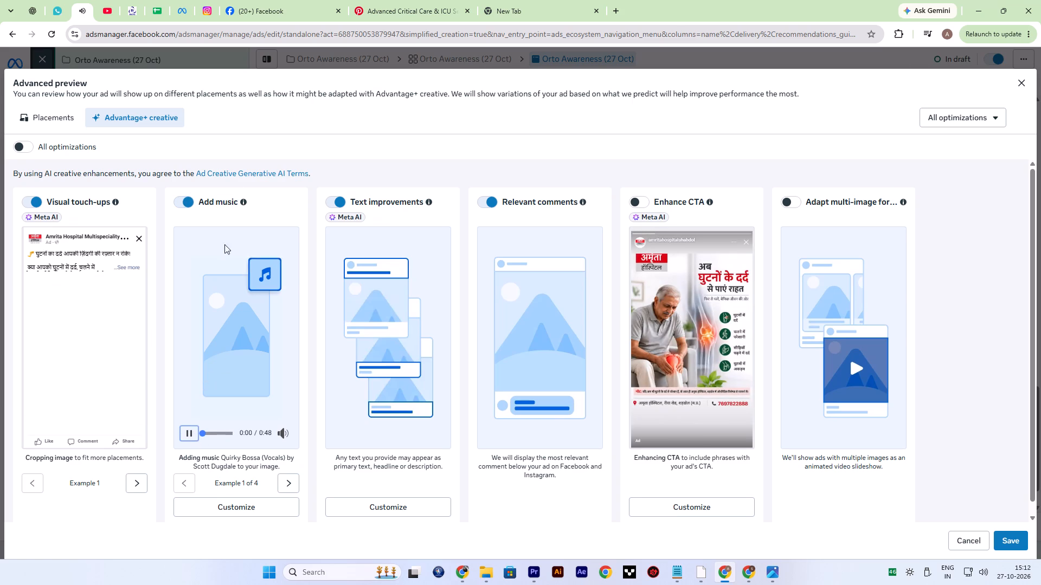
click(258, 508)
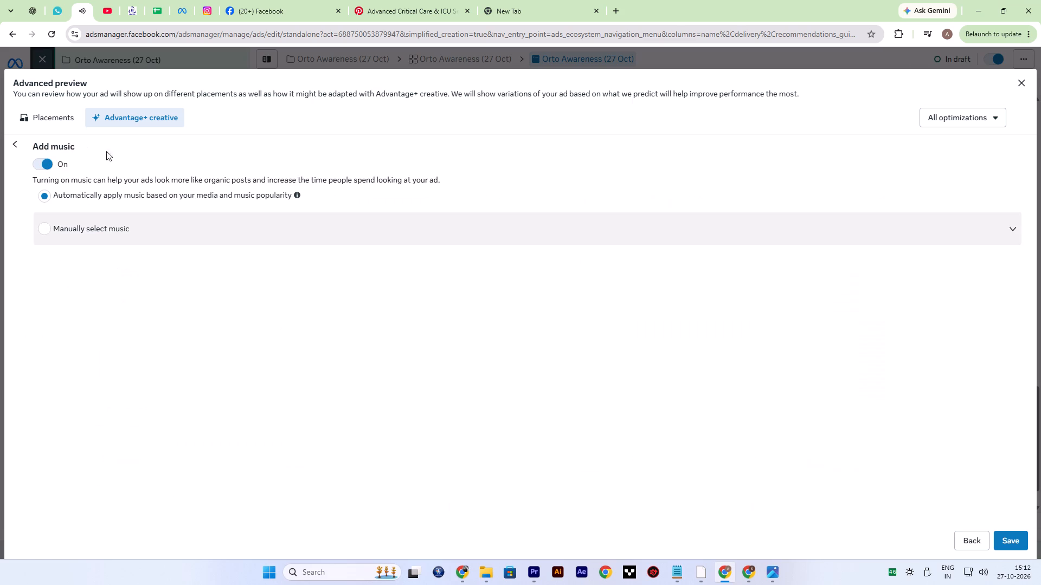
click(50, 235)
click(86, 262)
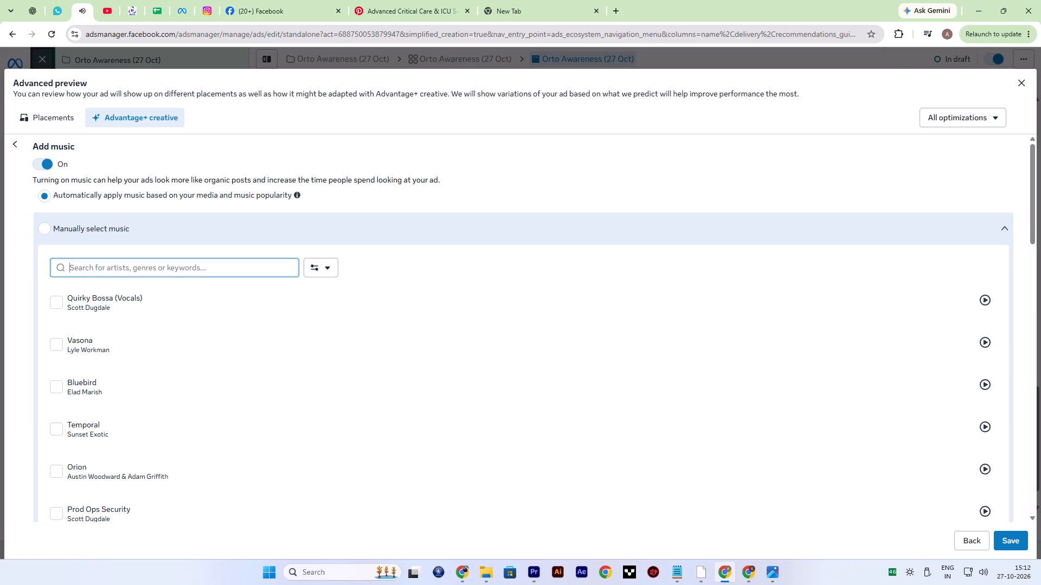
key(s)
key(o)
text(ft)
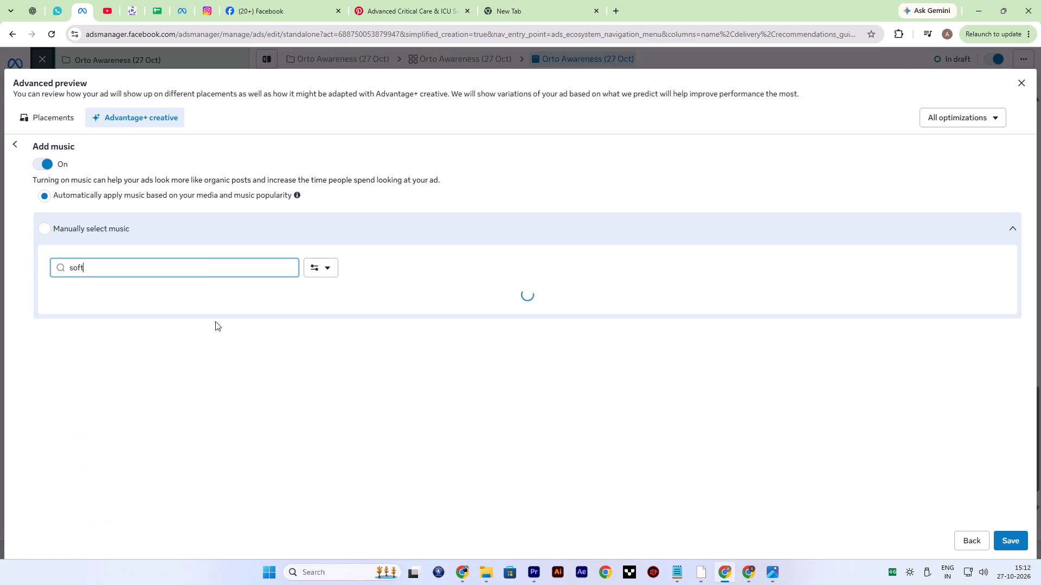
click(61, 347)
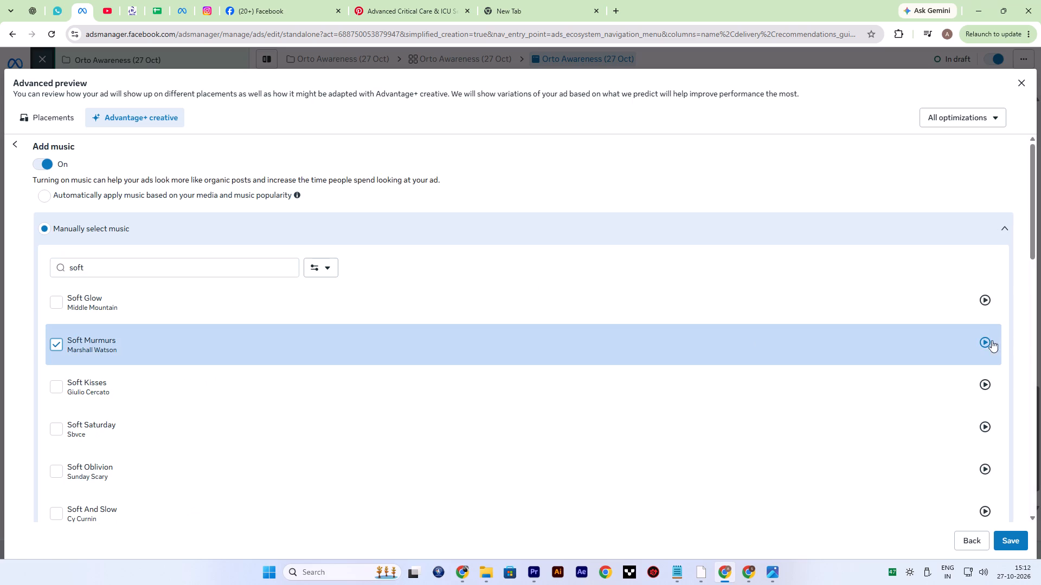
click(987, 342)
click(1014, 541)
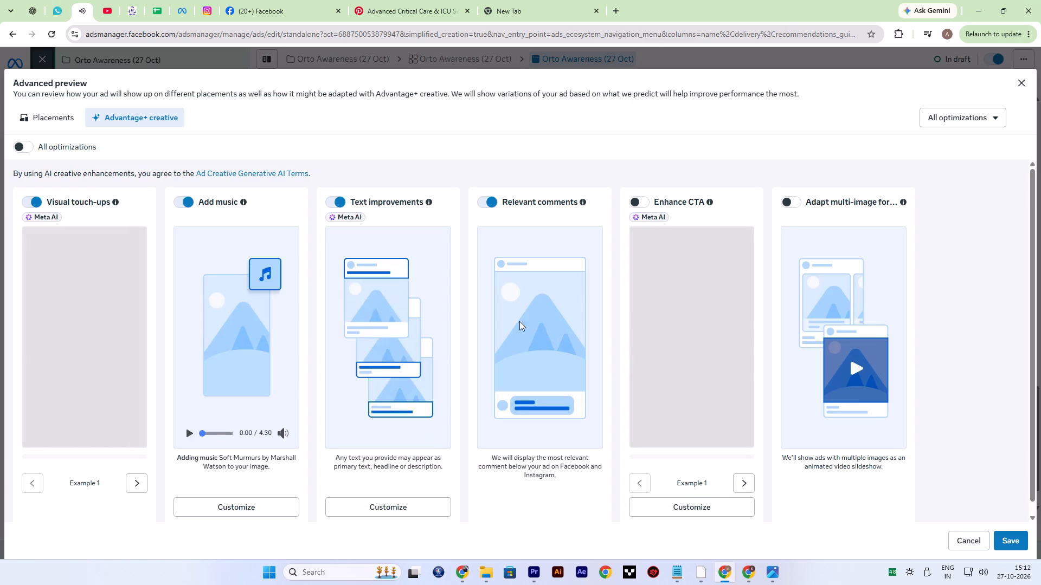
click(1012, 542)
Review the ad's creative, website destination and browser add-on settings against the placement delivery warnings.
scroll(624, 382, down, 3)
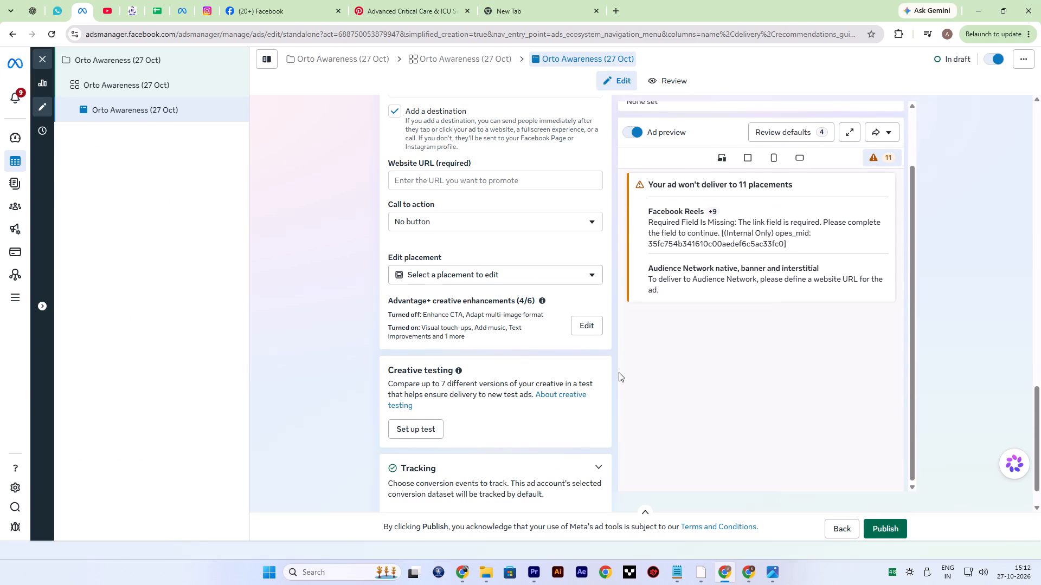
scroll(367, 363, up, 6)
scroll(406, 367, down, 8)
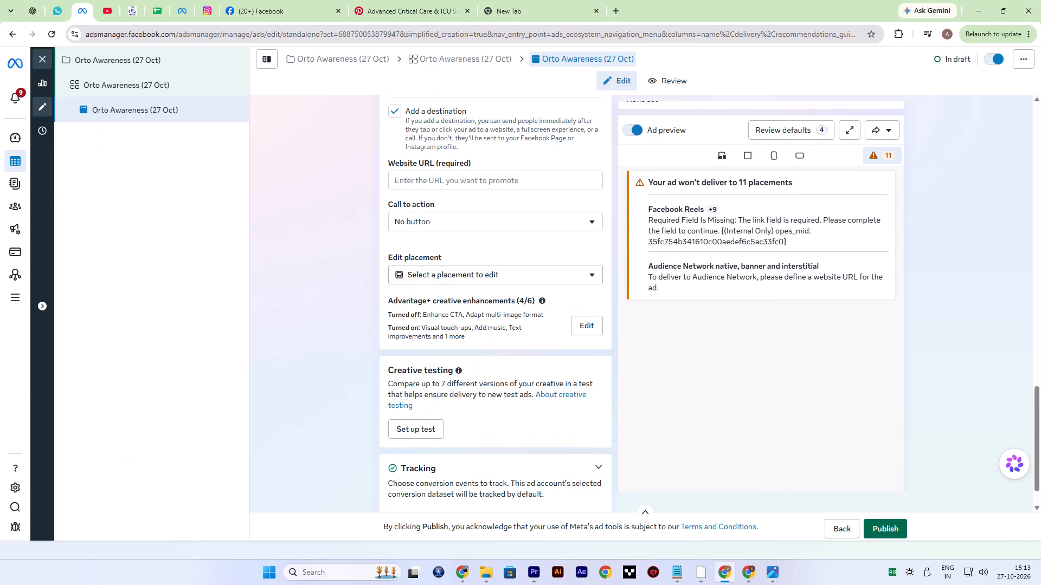
scroll(415, 383, down, 11)
scroll(577, 382, up, 17)
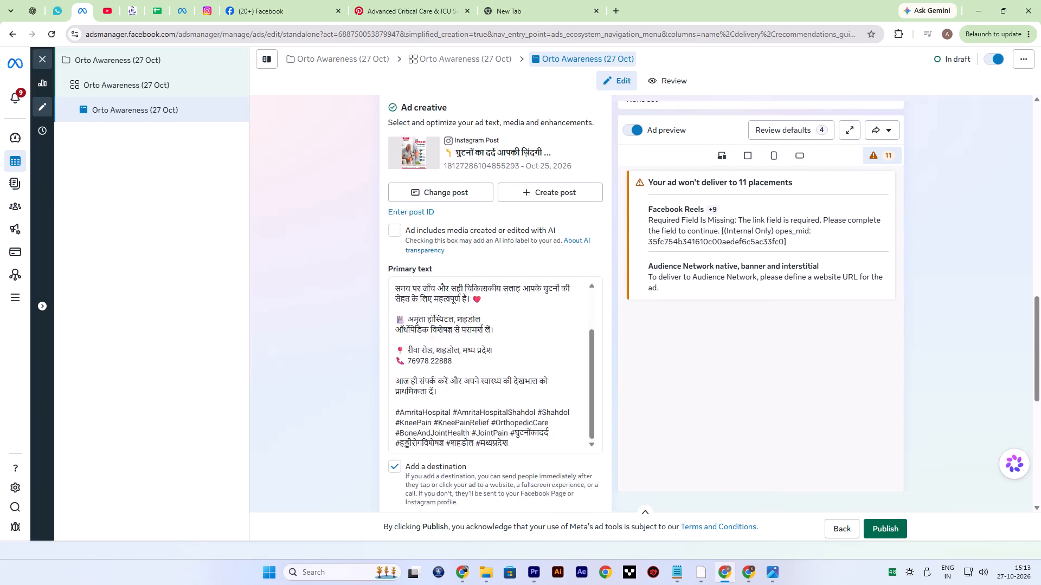
scroll(566, 356, up, 3)
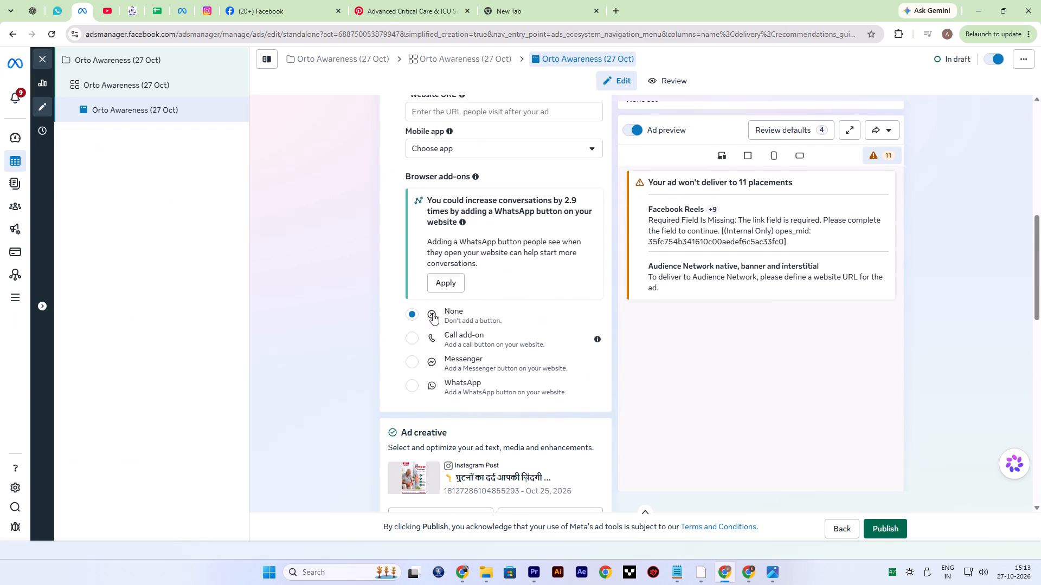
Turn off Add a destination in the ad creative so the ad uses no website URL.
scroll(437, 380, up, 2)
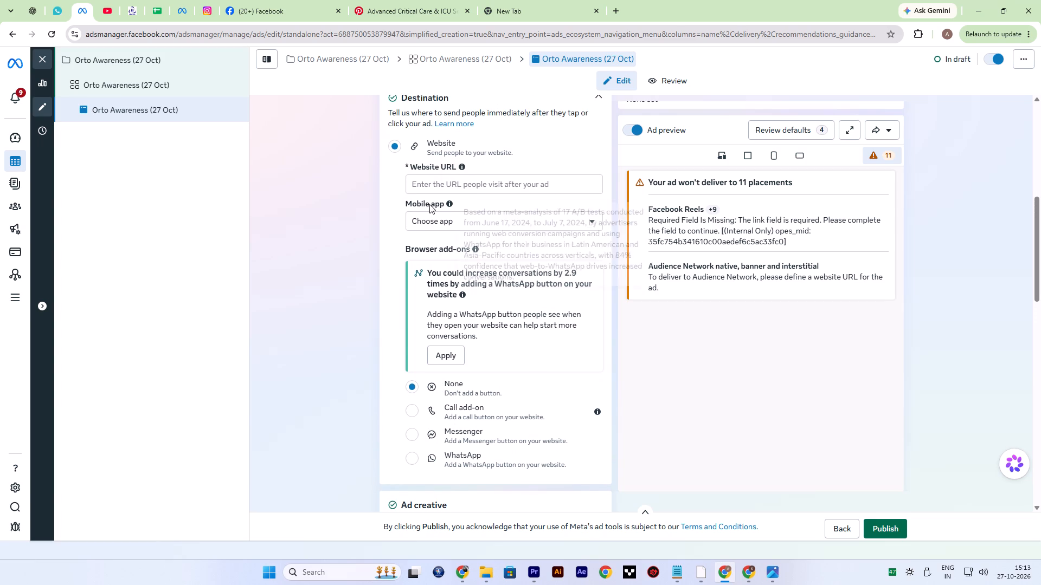
click(520, 220)
click(259, 225)
scroll(392, 322, up, 3)
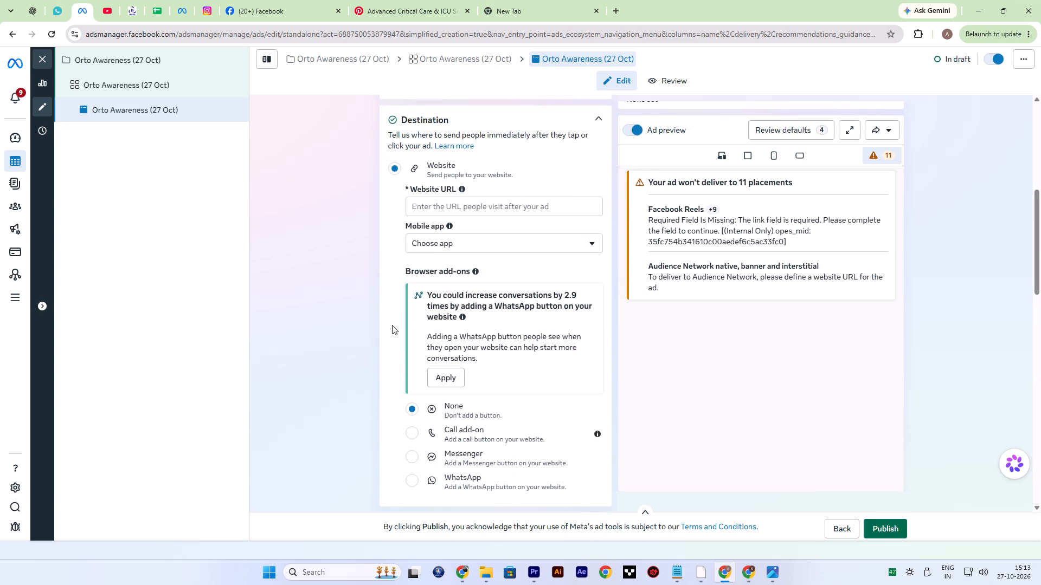
scroll(392, 325, up, 6)
scroll(393, 334, down, 20)
scroll(393, 334, down, 7)
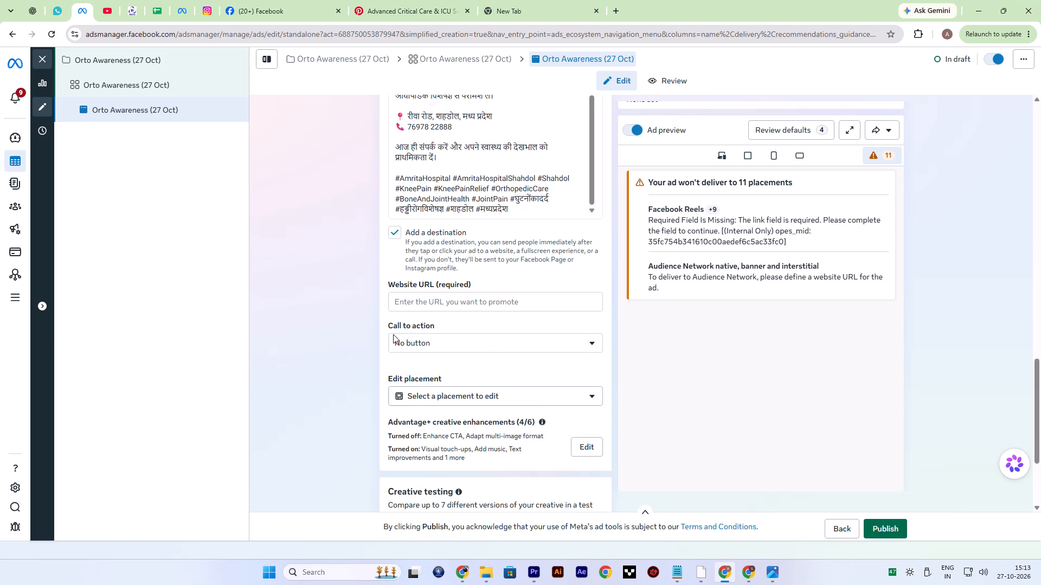
click(396, 214)
Examine the ad previews in the overview and the feeds placement group, including its list of individual placements.
scroll(518, 382, up, 7)
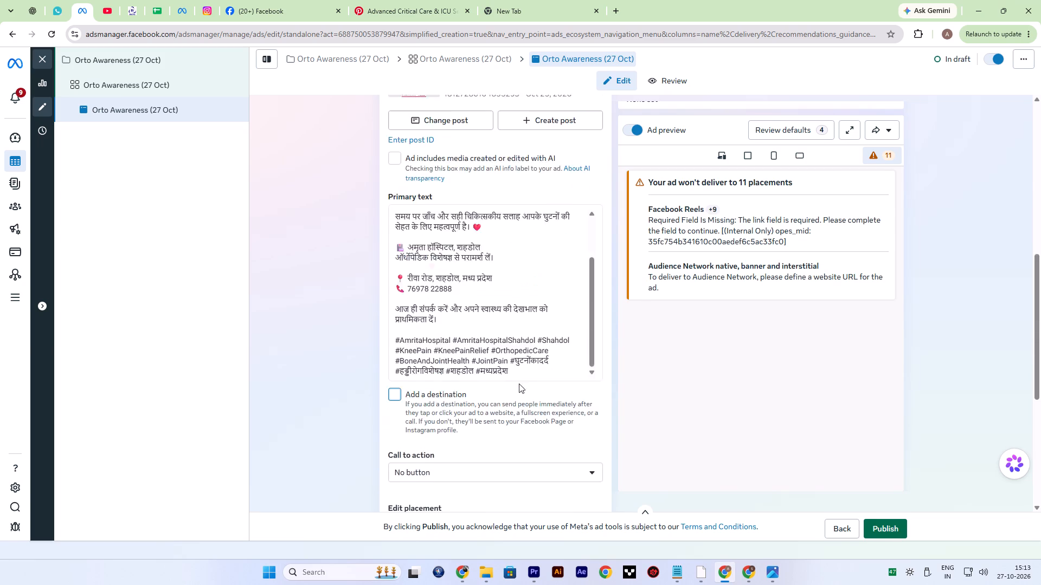
scroll(519, 383, up, 7)
scroll(518, 380, up, 14)
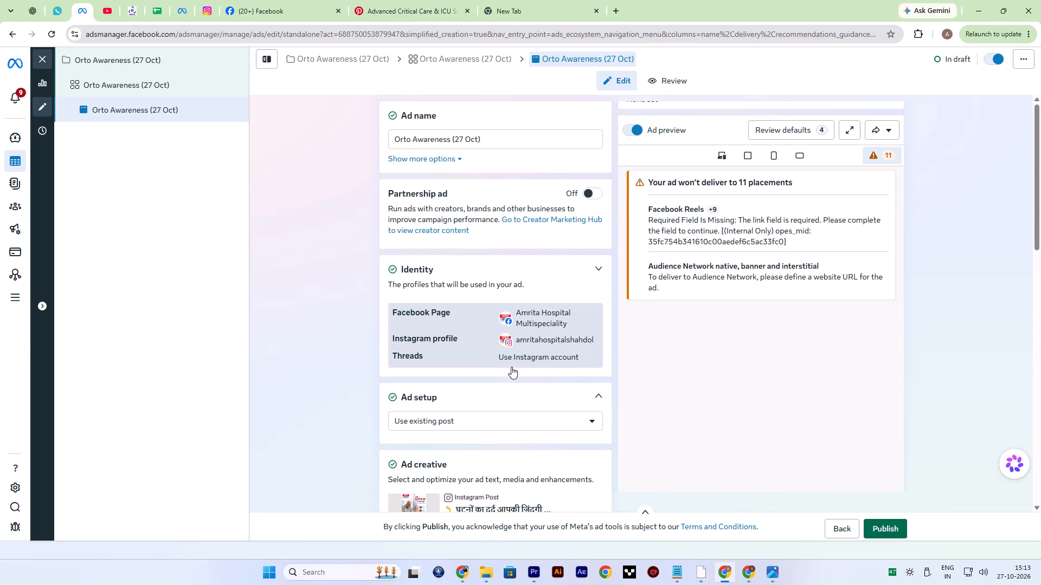
scroll(674, 366, up, 4)
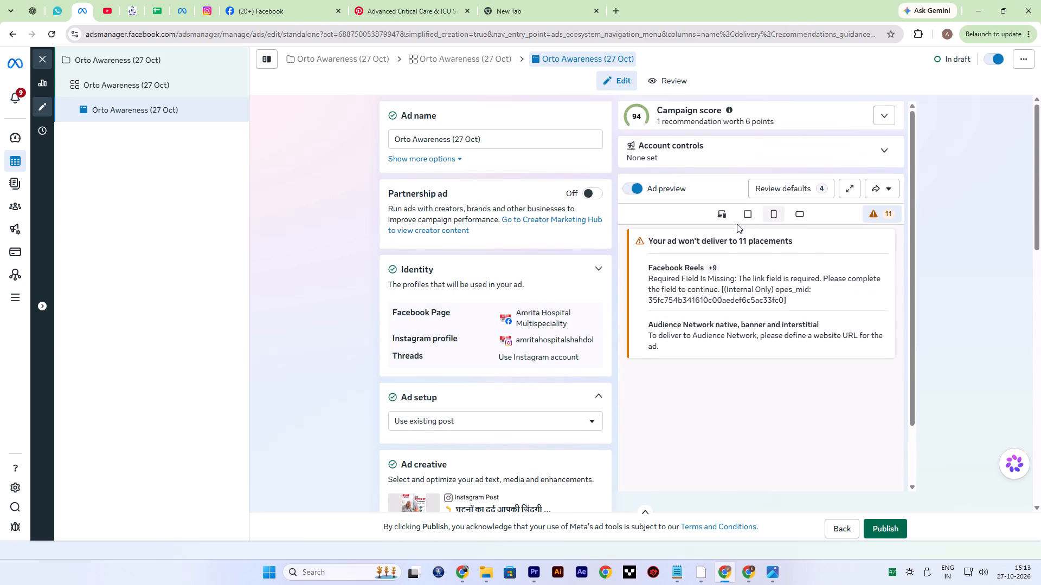
click(724, 216)
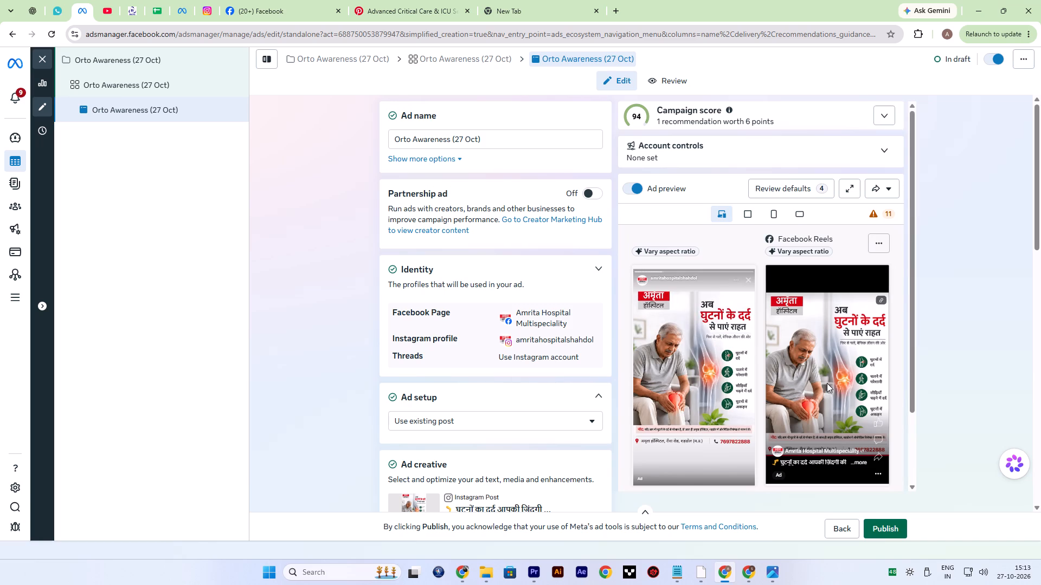
click(876, 246)
click(953, 230)
scroll(788, 340, down, 6)
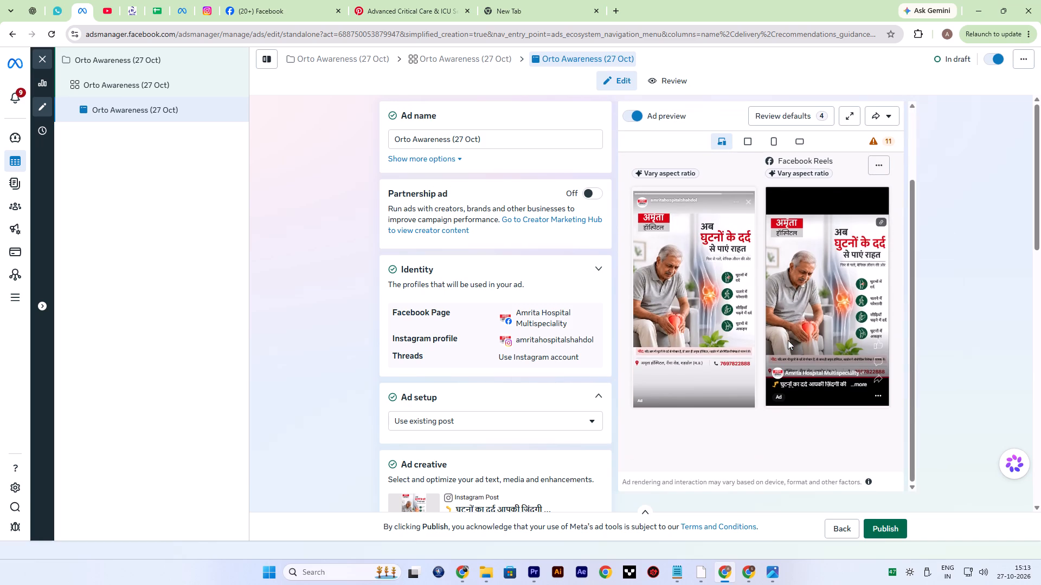
scroll(788, 340, down, 3)
scroll(788, 340, up, 5)
click(741, 213)
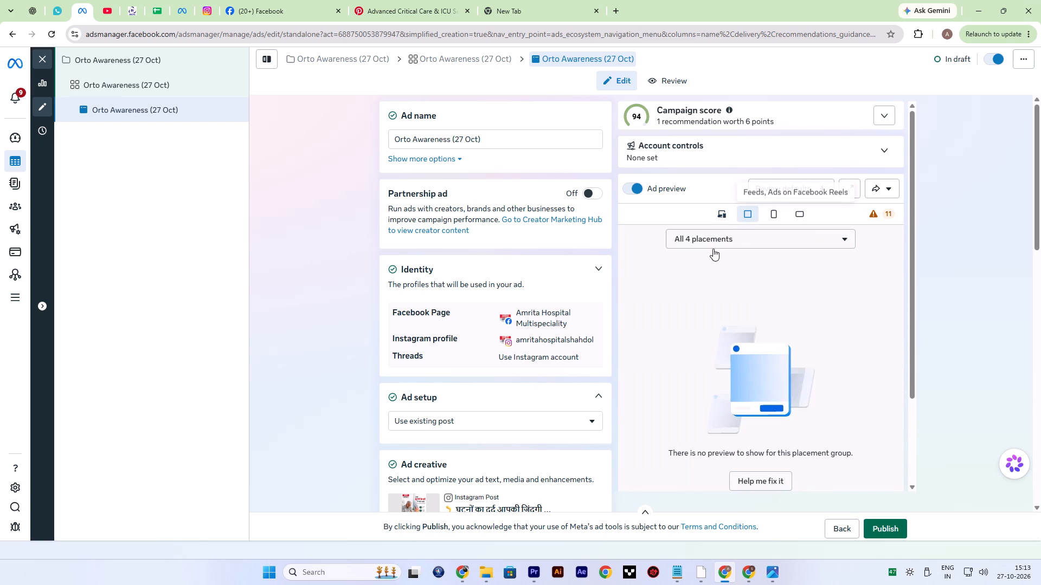
click(706, 237)
click(679, 292)
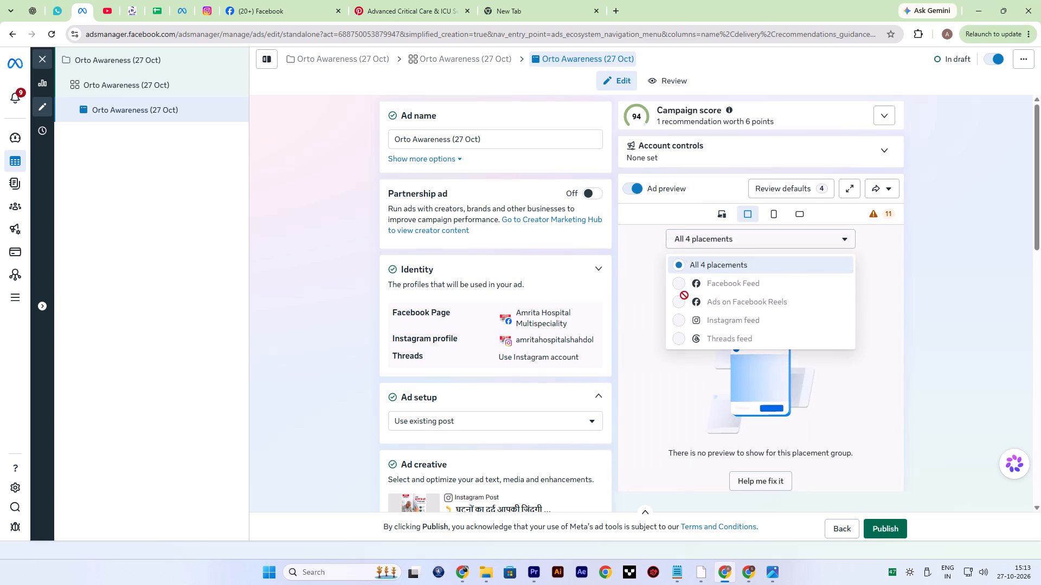
click(791, 349)
click(788, 409)
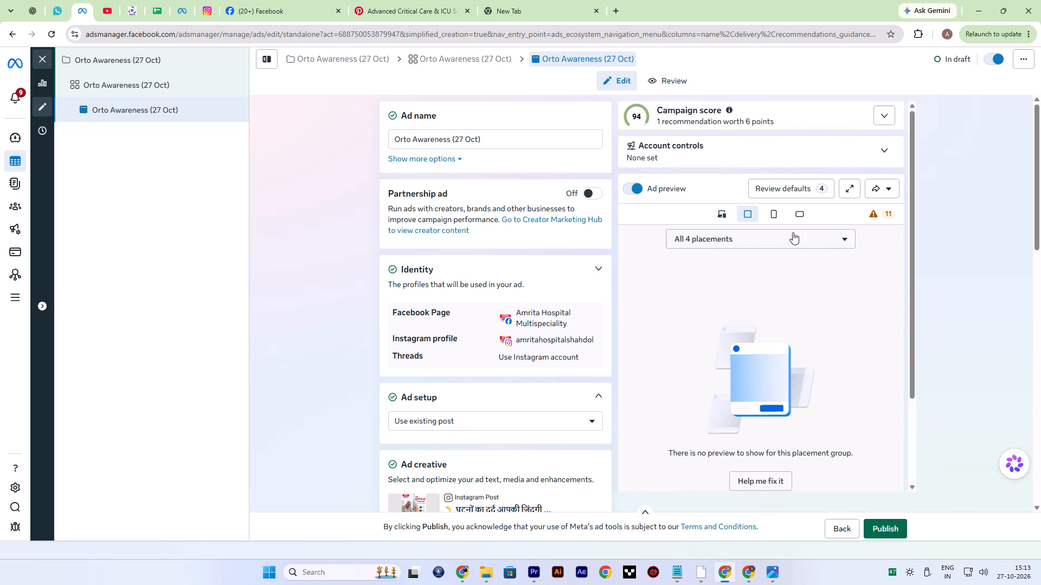
Examine the vertical and landscape placement previews, and read the delivery errors through the offered help for the missing preview.
click(780, 217)
scroll(712, 399, down, 12)
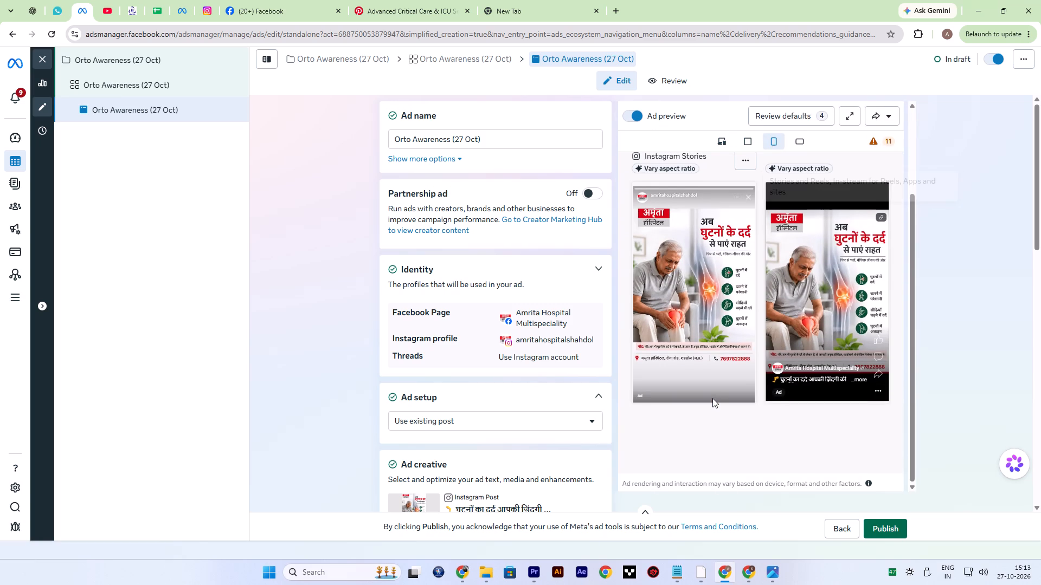
scroll(712, 398, up, 2)
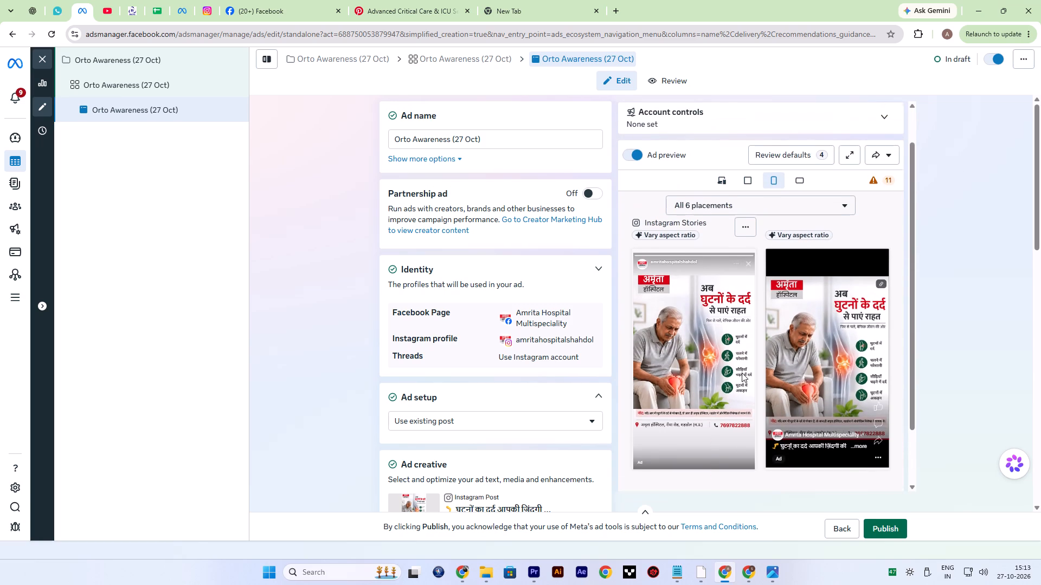
click(801, 181)
click(782, 181)
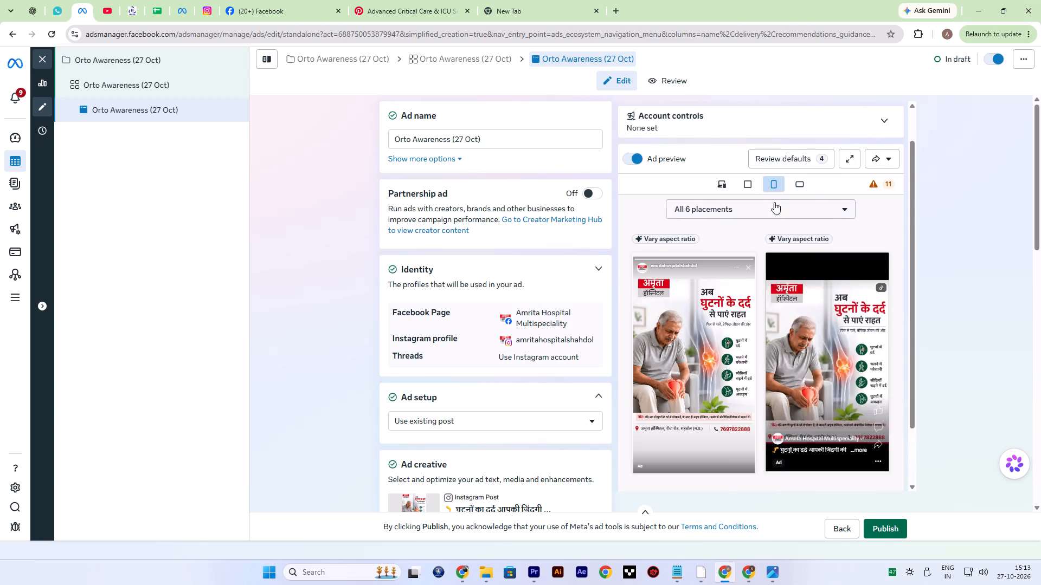
click(802, 185)
click(771, 426)
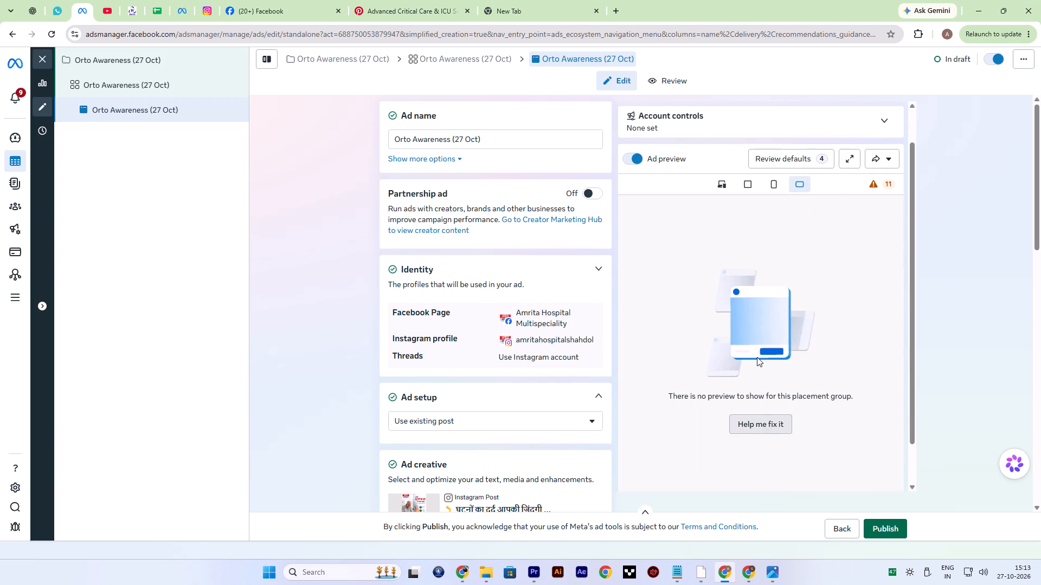
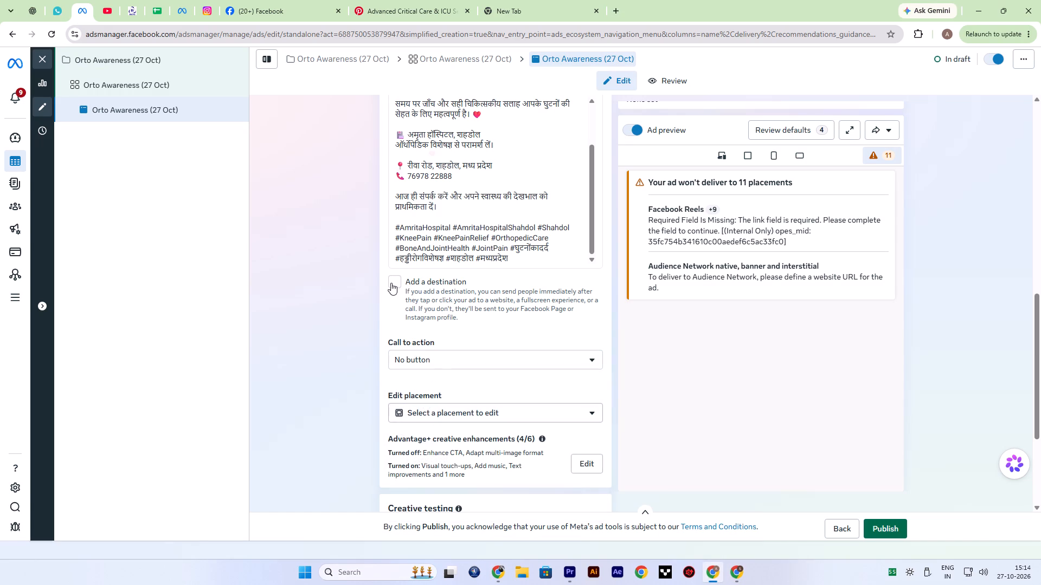
Add a destination to the ad and choose the WhatsApp browser add-on for the website.
click(390, 283)
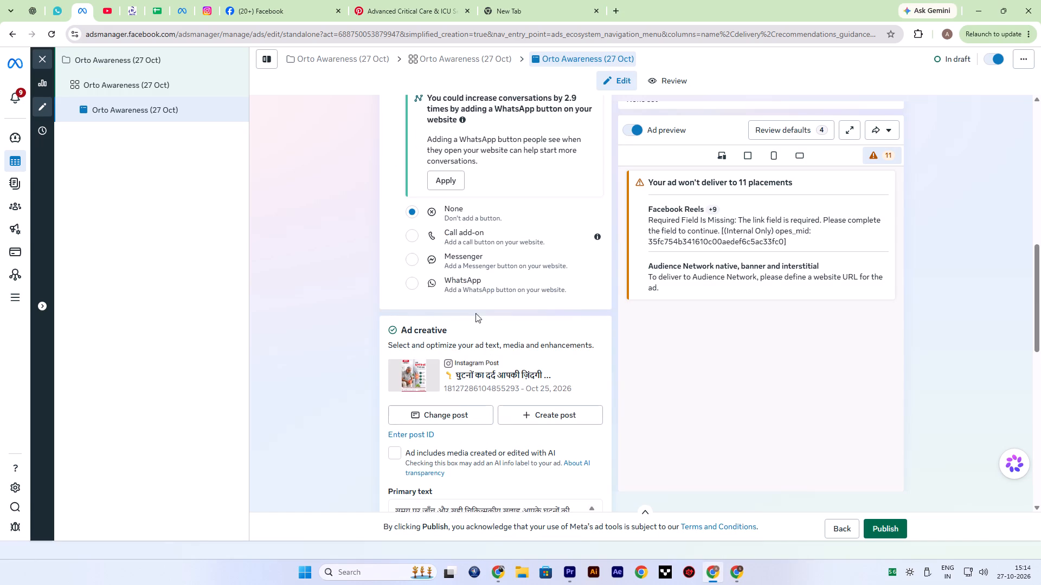
click(410, 307)
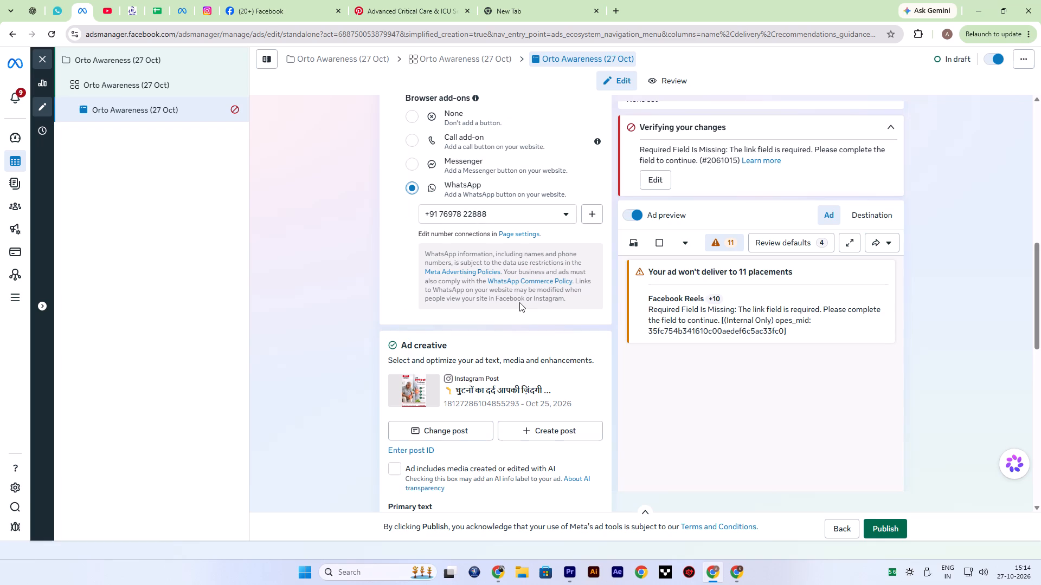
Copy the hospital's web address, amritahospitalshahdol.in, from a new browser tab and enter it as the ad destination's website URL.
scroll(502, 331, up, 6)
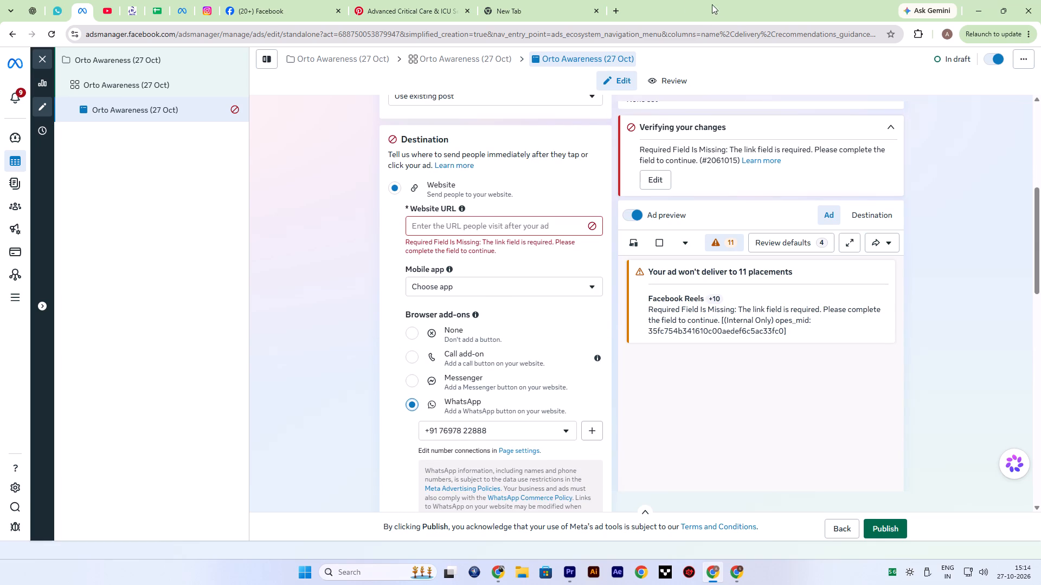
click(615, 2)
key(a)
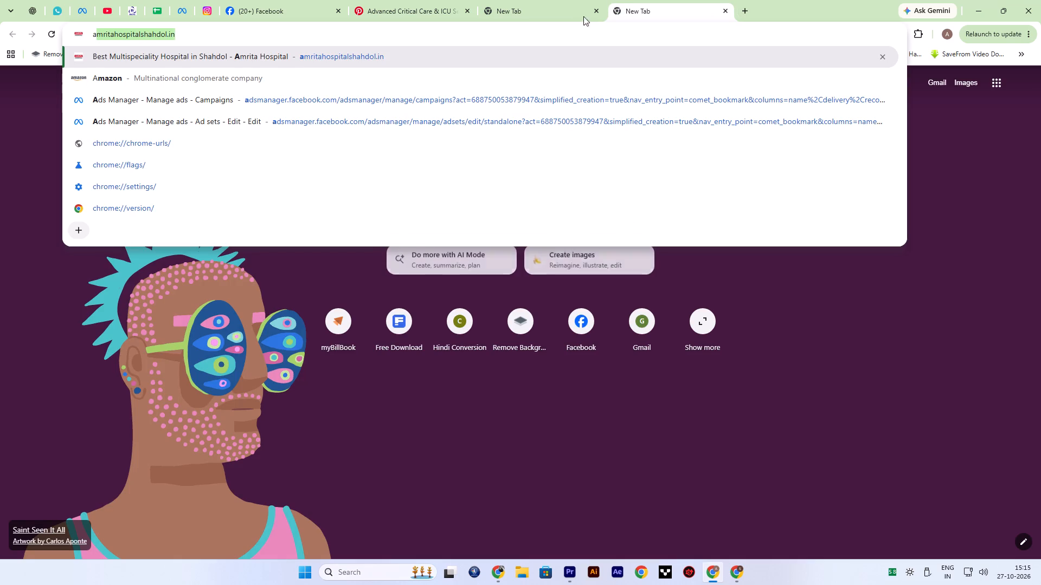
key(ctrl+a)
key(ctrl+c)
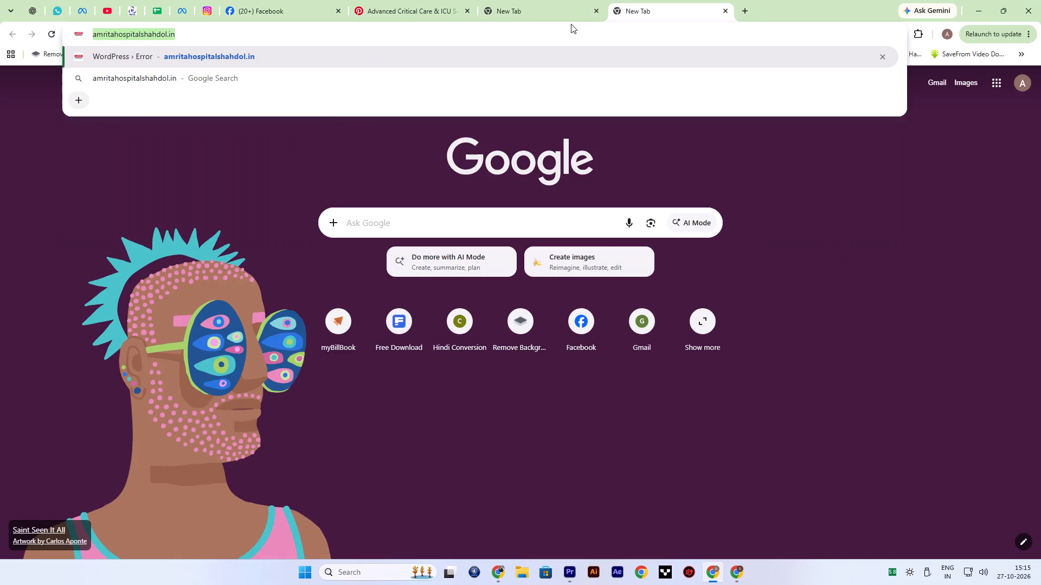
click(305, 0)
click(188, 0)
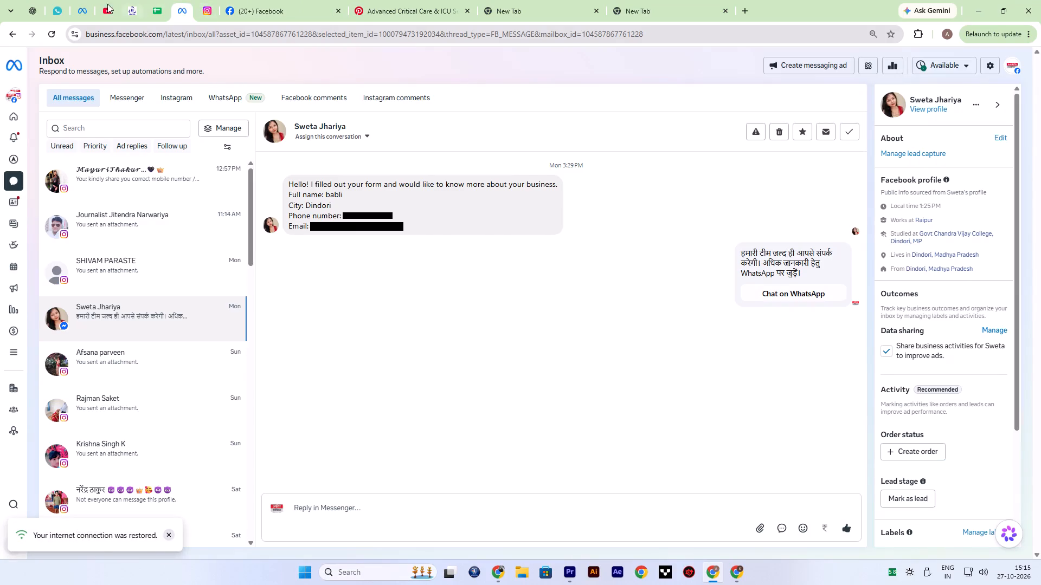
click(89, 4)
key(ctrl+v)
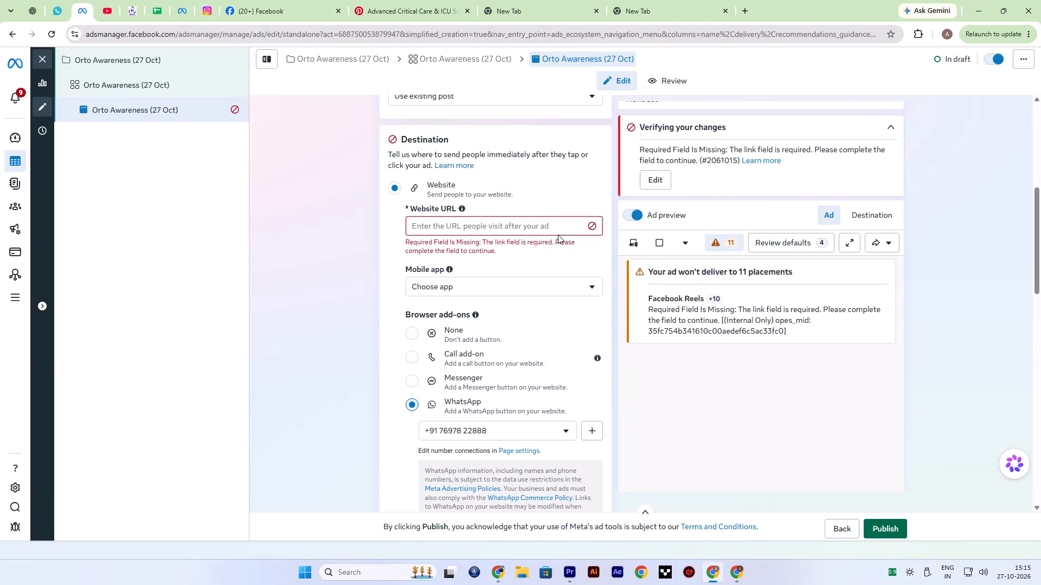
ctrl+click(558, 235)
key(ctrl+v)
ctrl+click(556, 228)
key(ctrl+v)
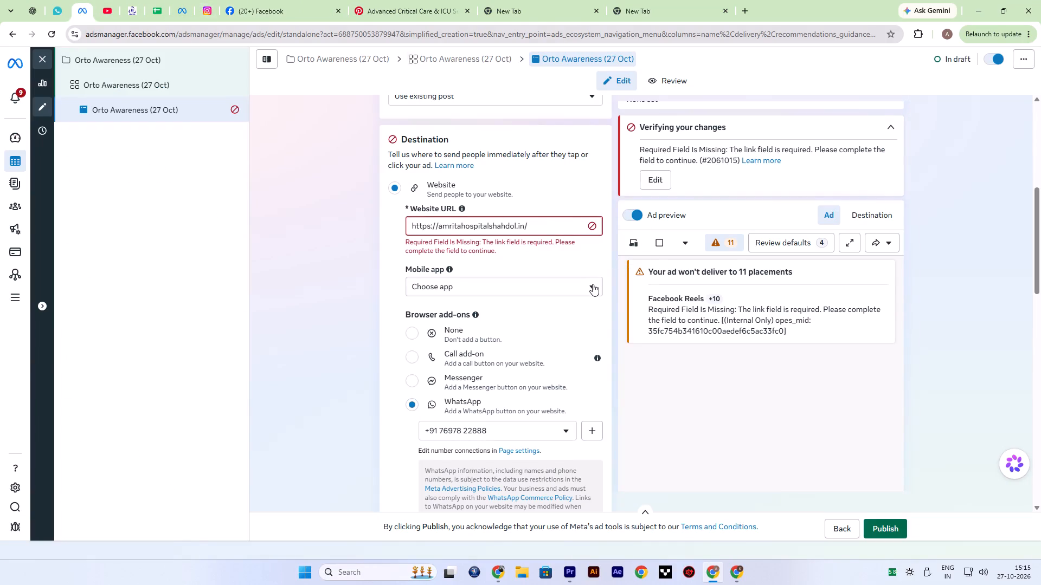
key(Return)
Open the destination's website link in a new tab to check it, and return to the ad.
click(577, 235)
click(597, 225)
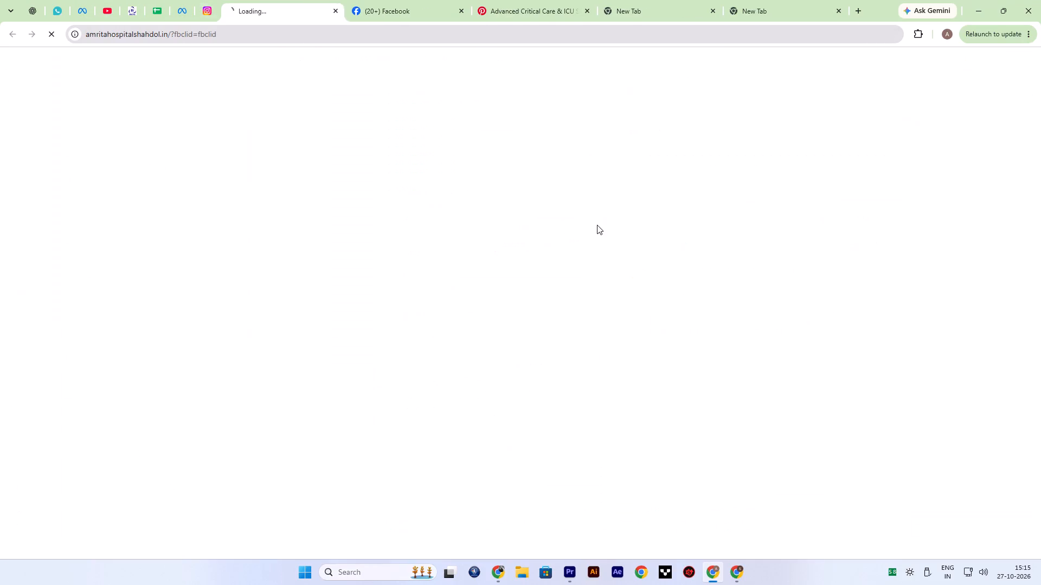
click(84, 0)
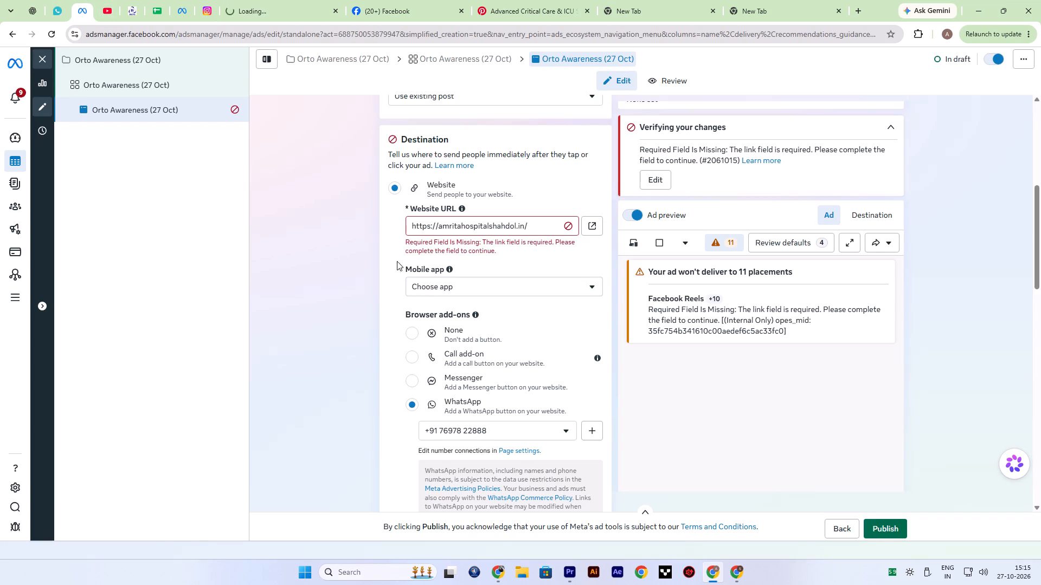
click(352, 257)
click(486, 271)
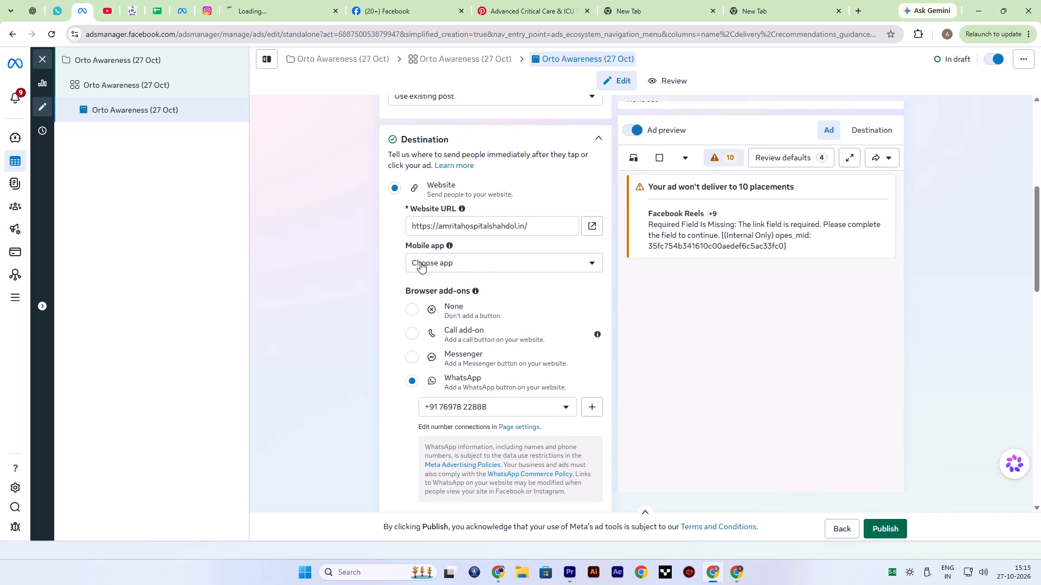
Examine the mobile app and WhatsApp number choices of the website destination.
click(415, 379)
scroll(593, 406, down, 5)
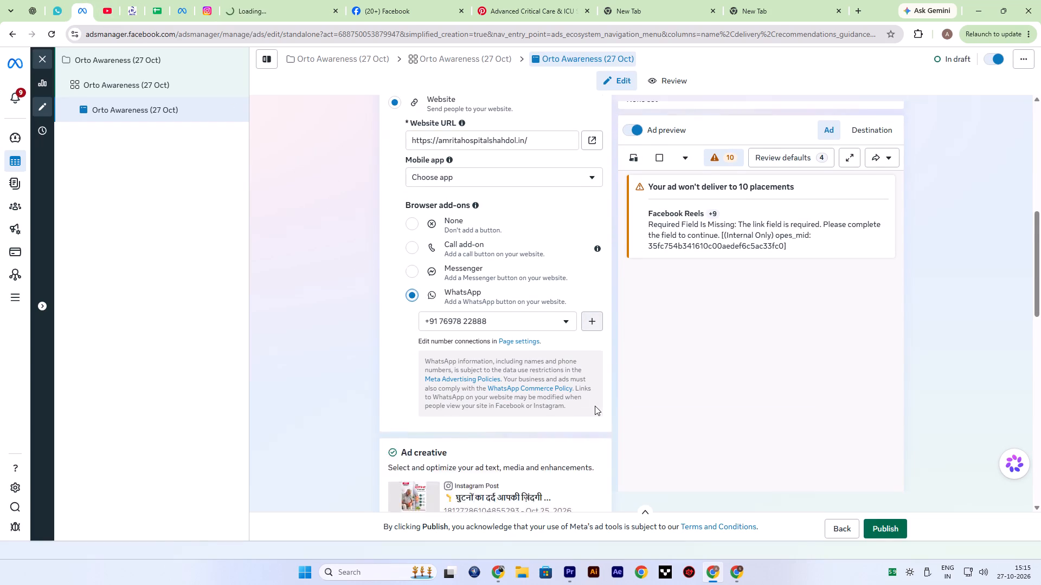
scroll(595, 400, up, 4)
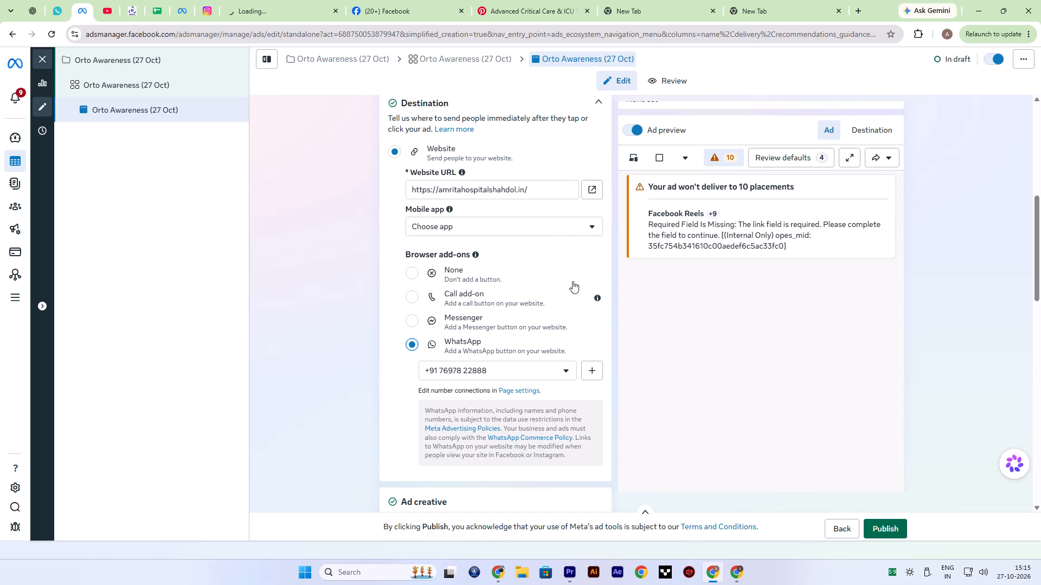
click(542, 227)
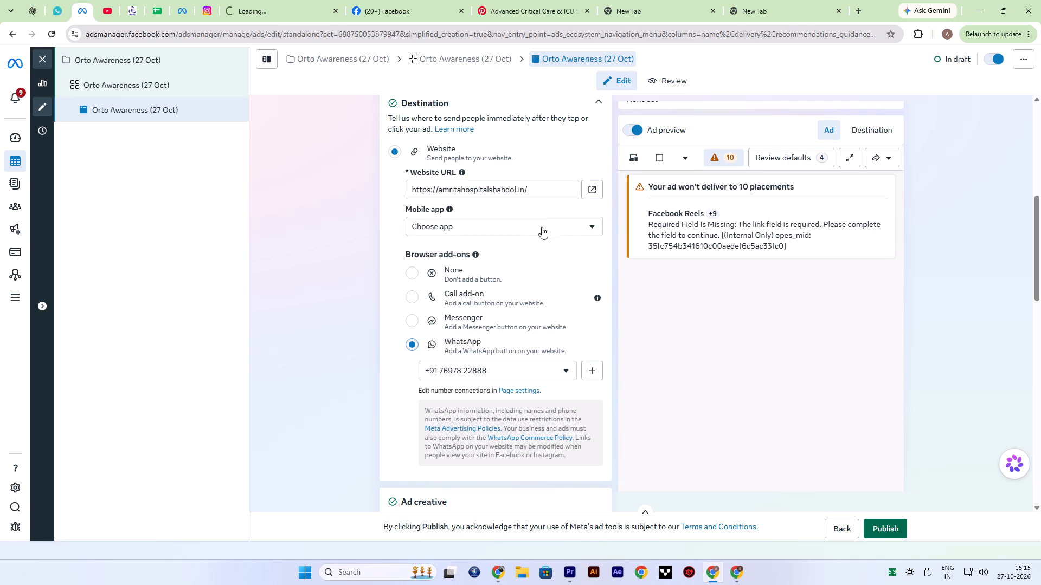
click(542, 227)
click(555, 369)
click(342, 344)
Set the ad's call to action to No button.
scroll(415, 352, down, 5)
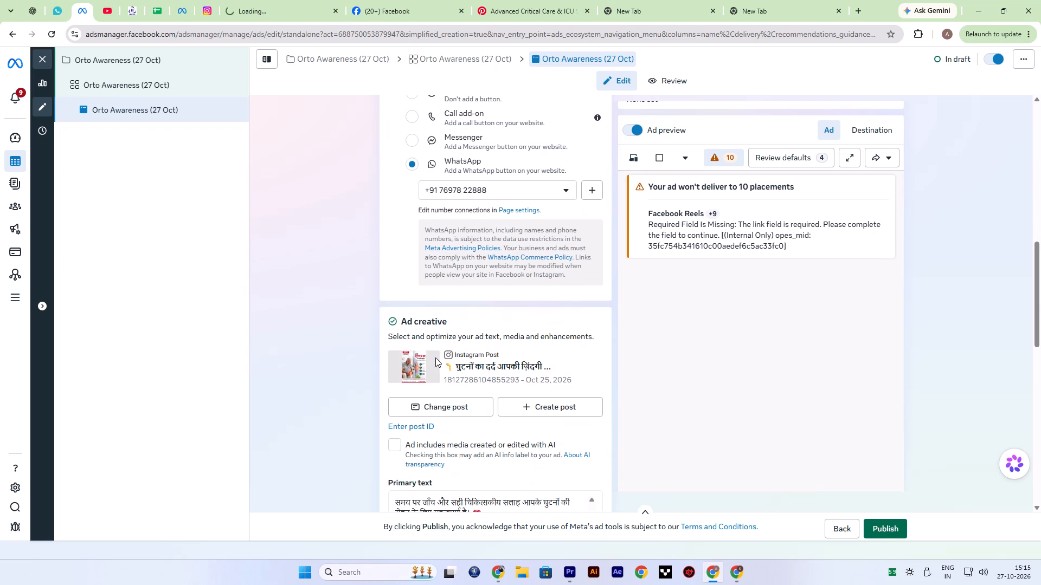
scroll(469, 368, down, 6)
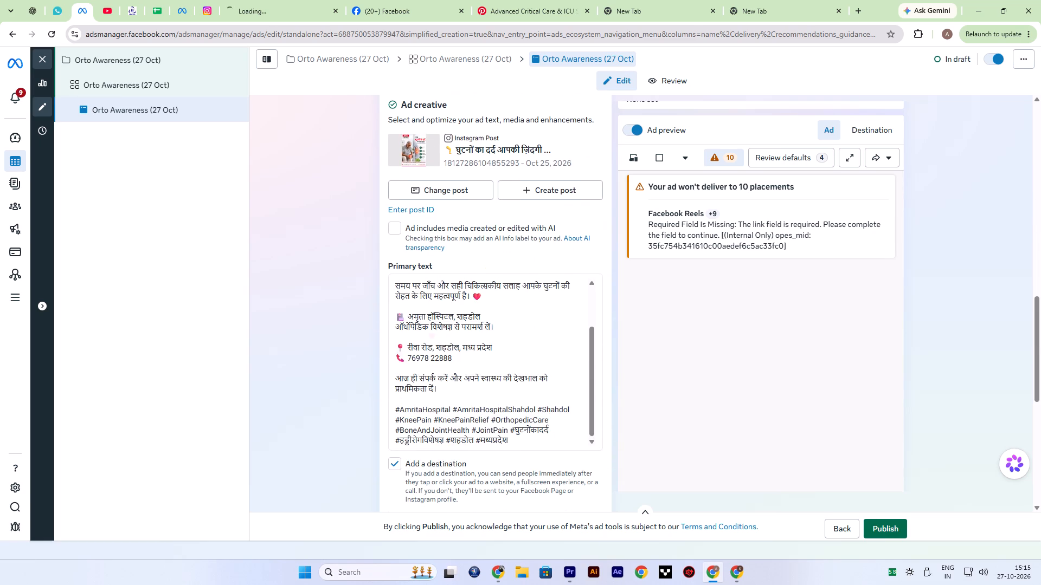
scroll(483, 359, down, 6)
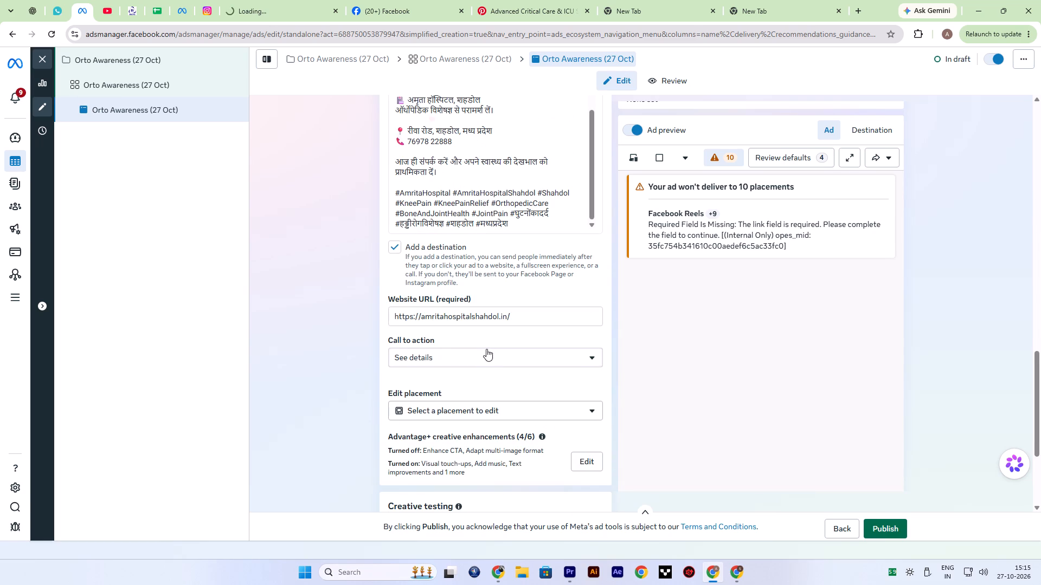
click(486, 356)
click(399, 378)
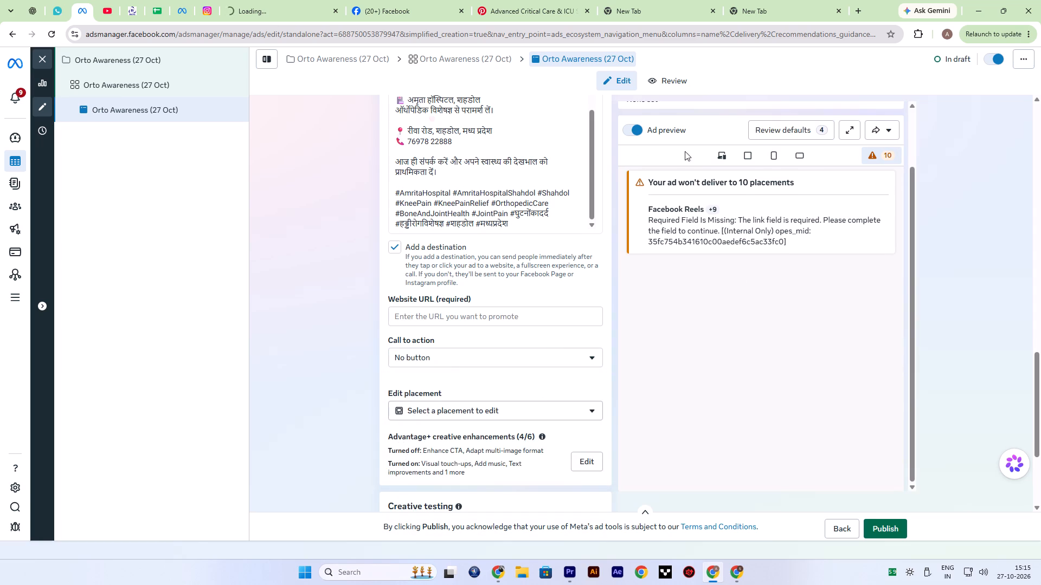
Check the ad preview overview, the undelivered placements warning and the feeds placement group, and look over the remaining ad settings.
click(714, 156)
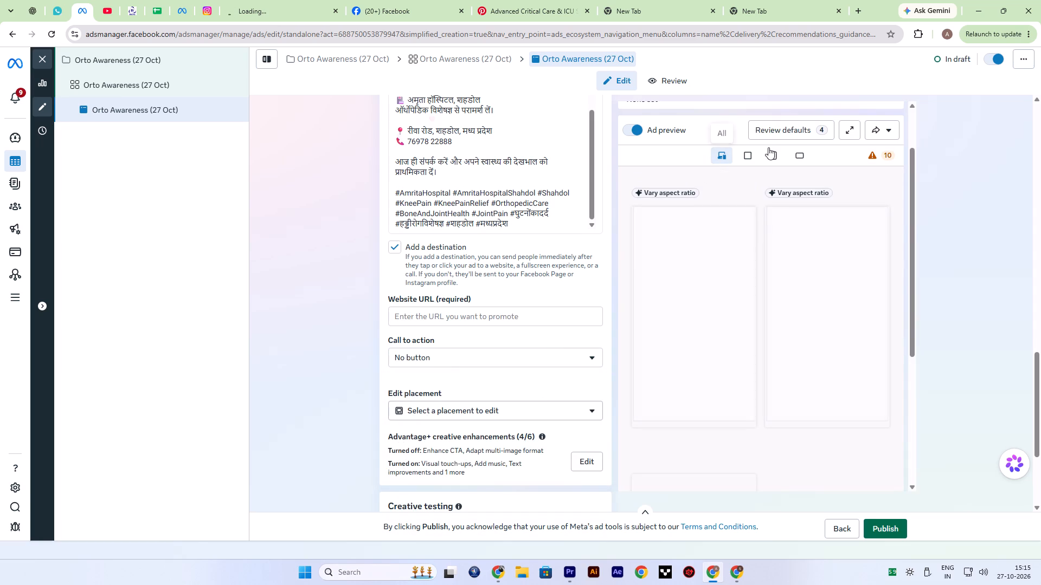
click(876, 154)
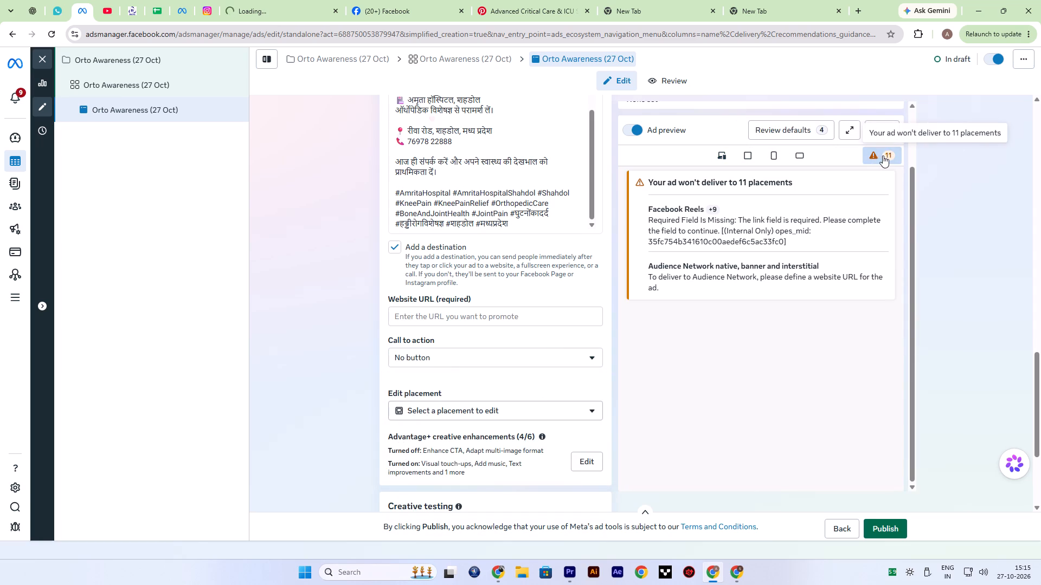
click(883, 155)
click(759, 154)
click(754, 157)
click(786, 157)
scroll(633, 328, down, 6)
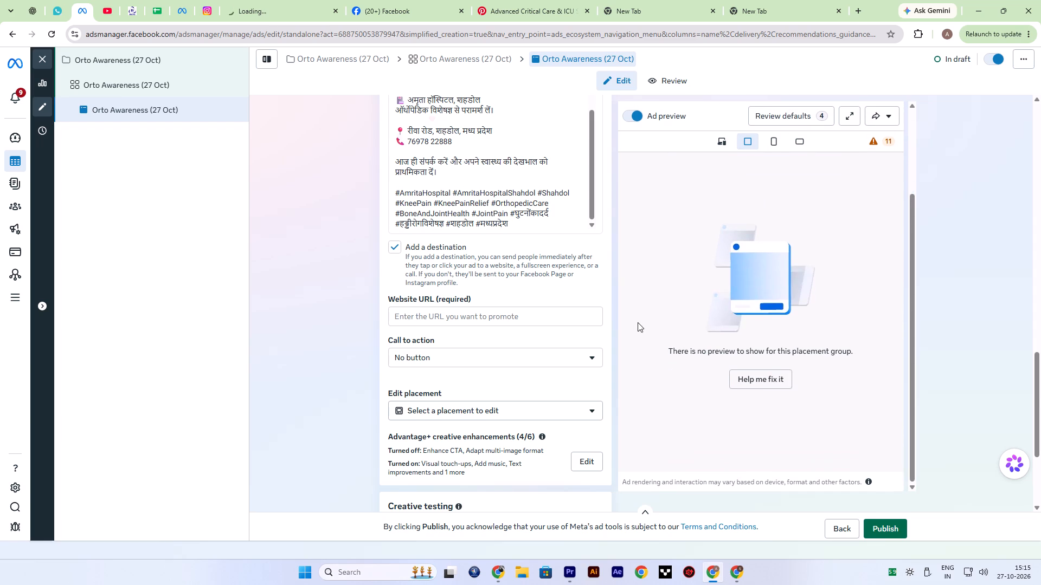
scroll(631, 323, down, 11)
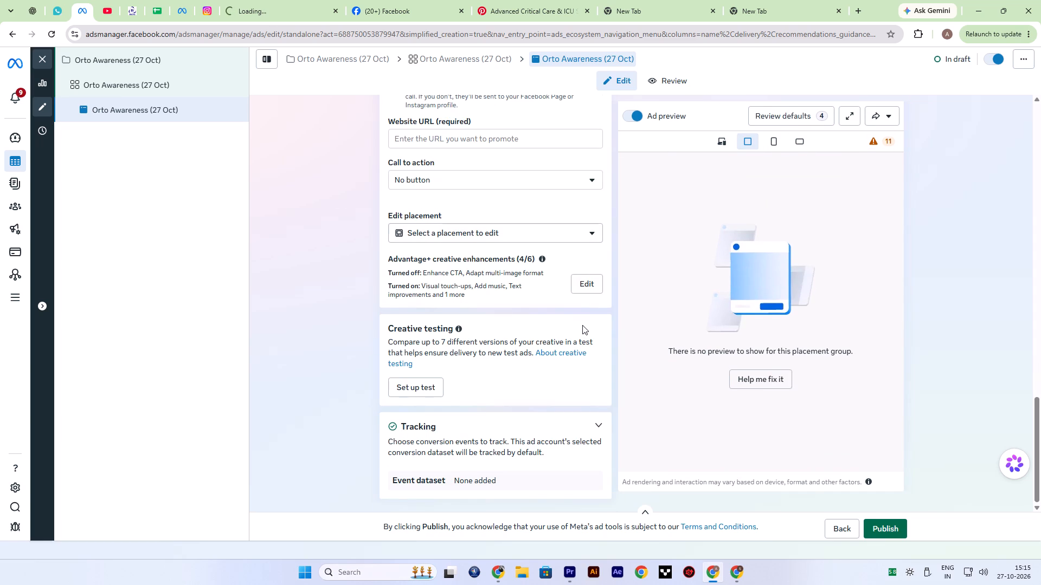
Open the ad set and examine its settings down to brand safety, including the explanation for enabling dynamic creative.
click(152, 86)
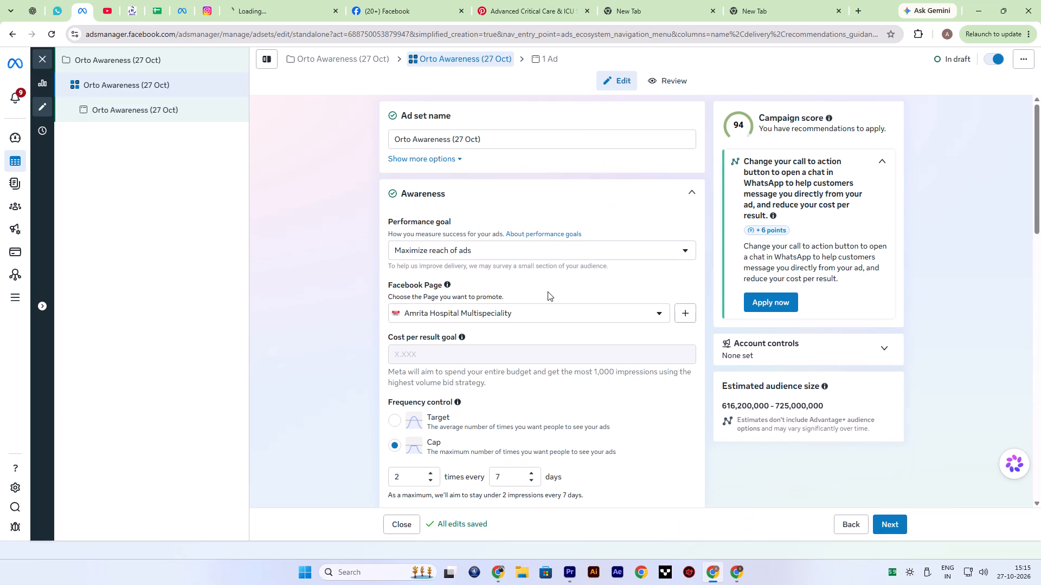
scroll(549, 292, down, 10)
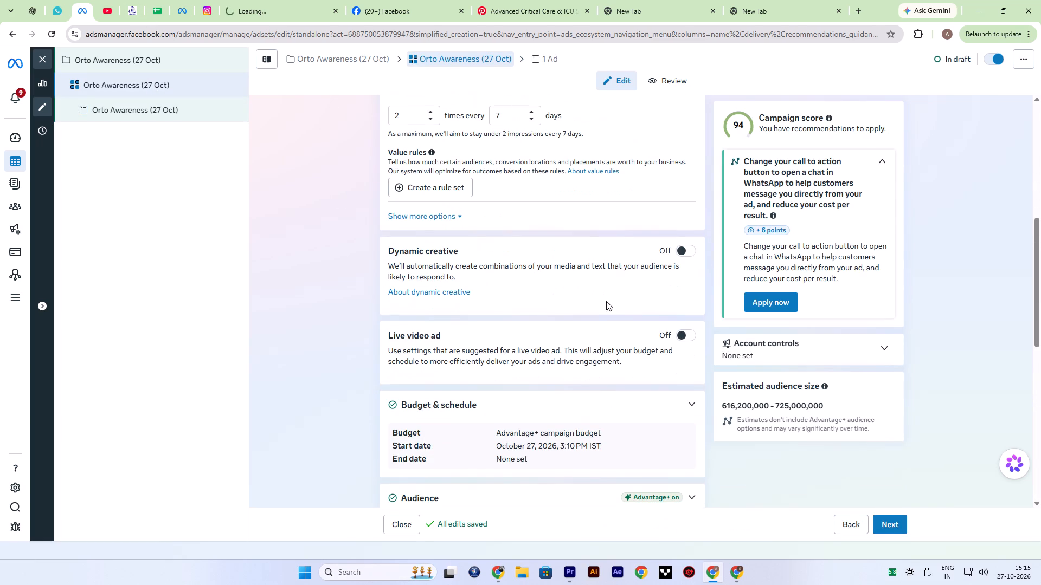
click(682, 250)
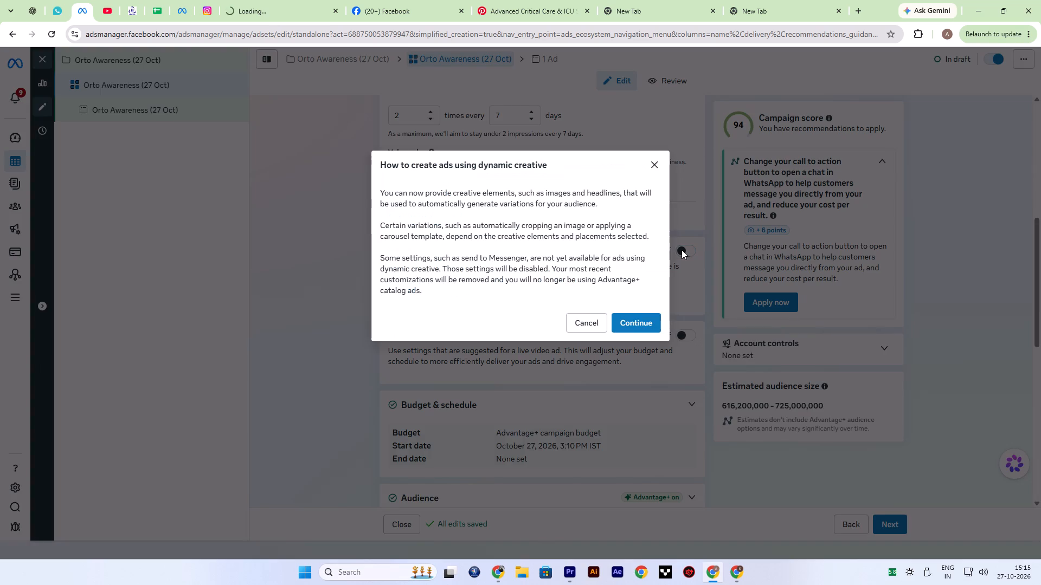
click(590, 320)
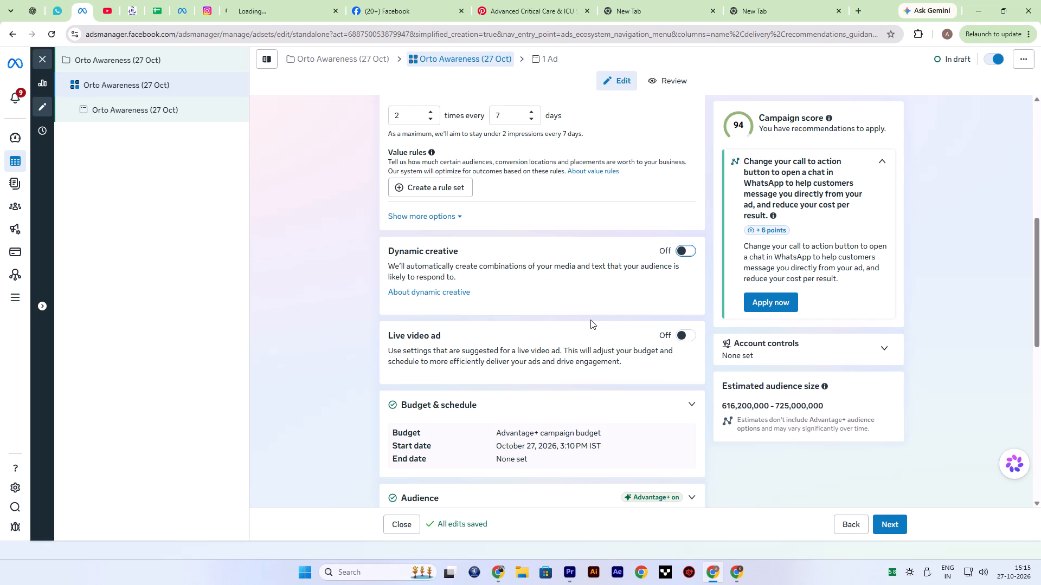
scroll(590, 320, down, 5)
scroll(590, 320, up, 5)
scroll(590, 320, down, 14)
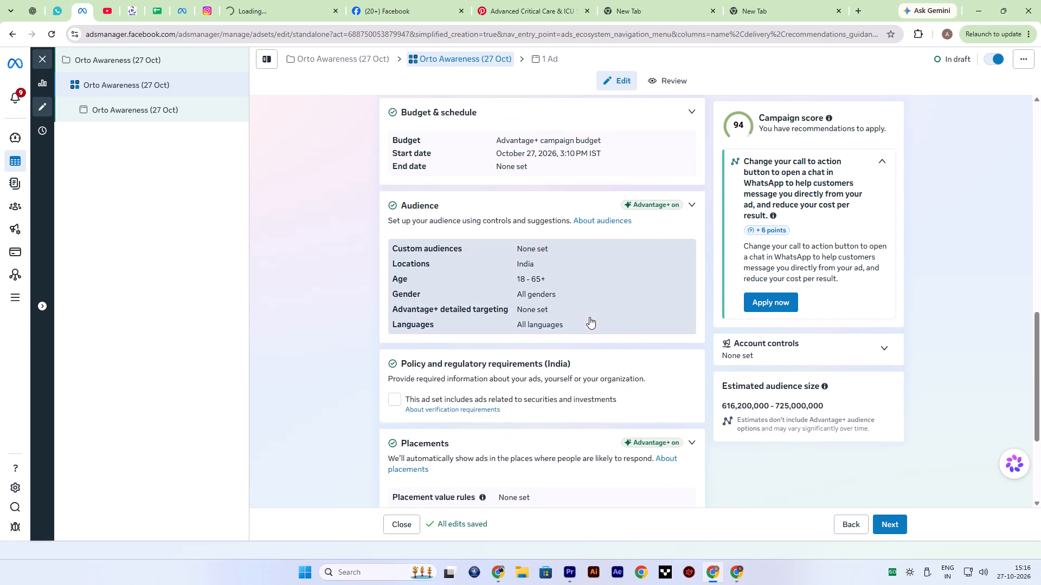
scroll(589, 317, down, 4)
Apply the campaign score recommendation to change the call to action button to open a WhatsApp chat.
click(767, 299)
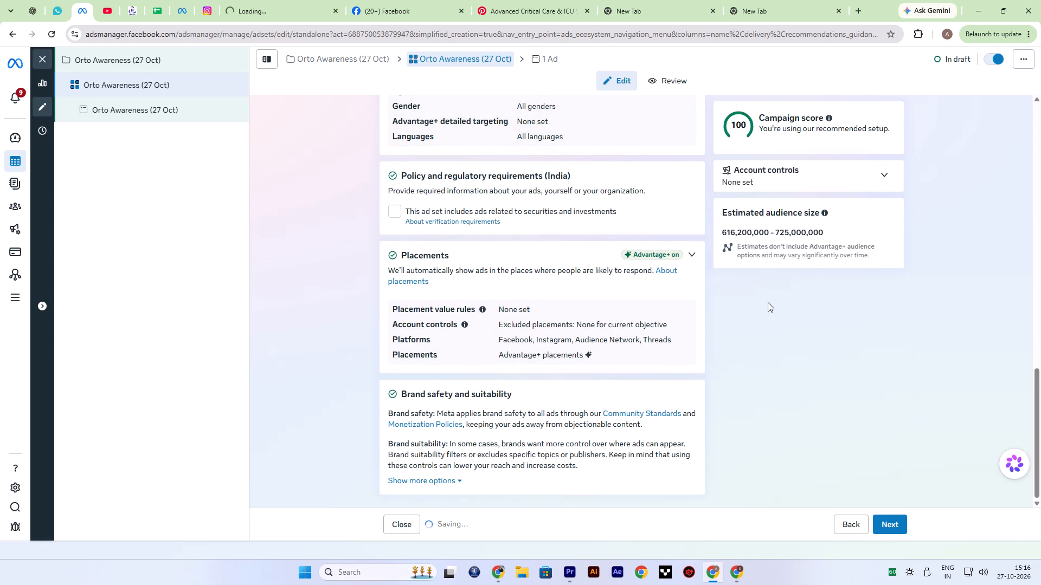
Reopen the Orto Awareness ad and examine its settings from identity and destination down to the conversation template and tracking.
scroll(633, 294, down, 7)
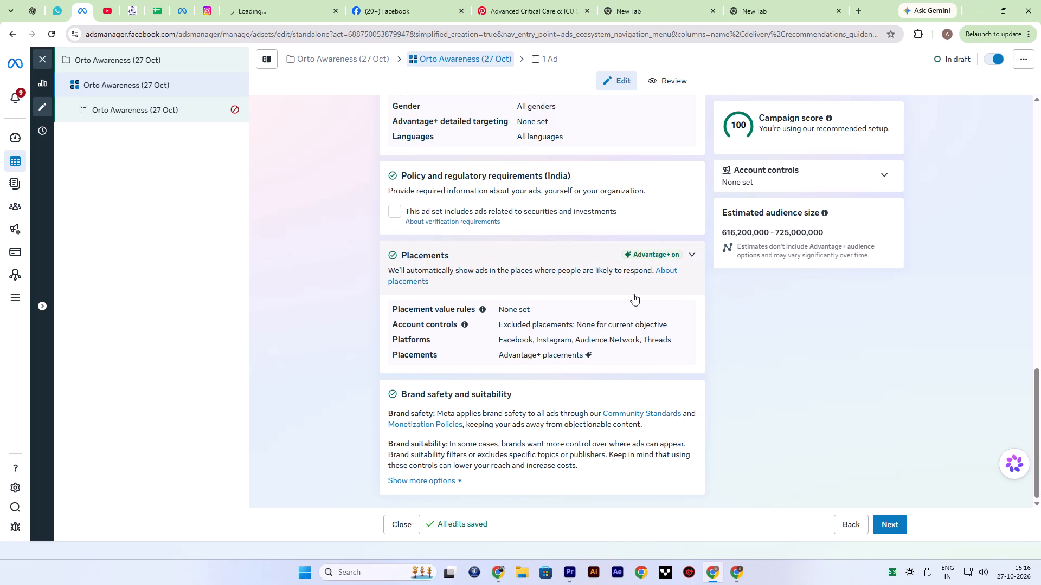
scroll(633, 294, up, 18)
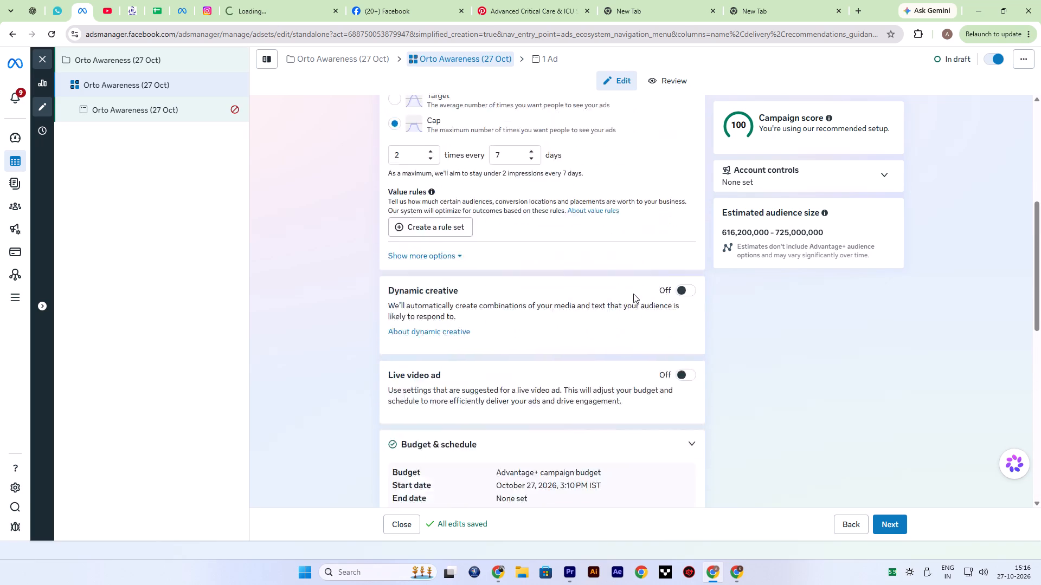
scroll(633, 294, up, 13)
click(143, 113)
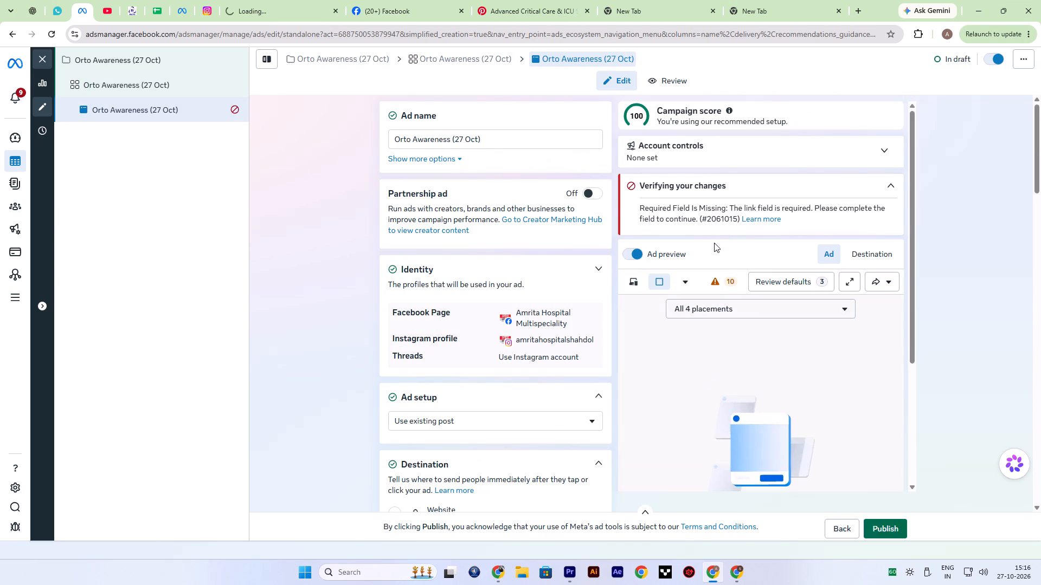
scroll(450, 305, down, 7)
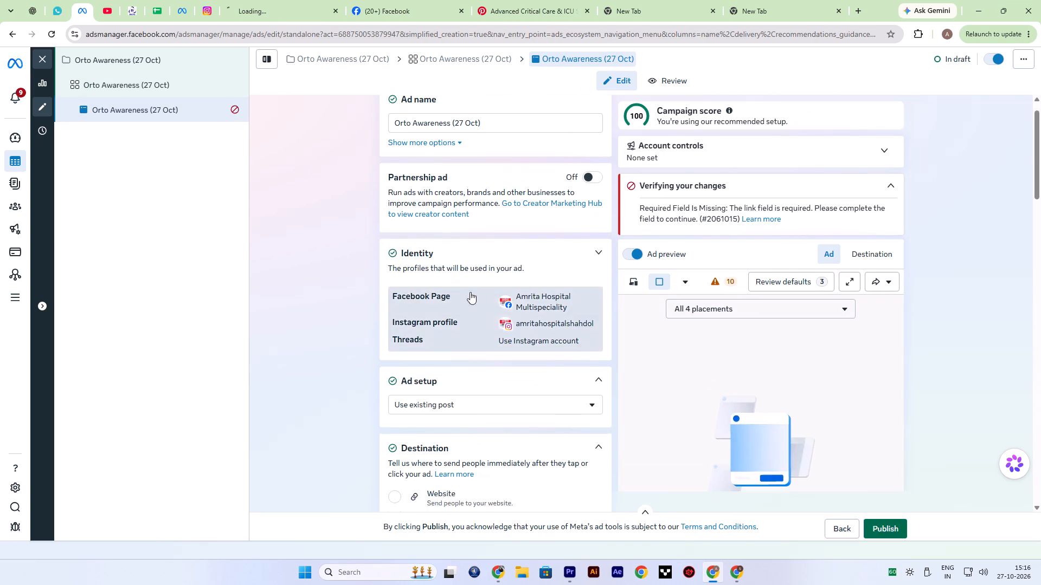
scroll(494, 282, down, 14)
scroll(513, 277, down, 11)
scroll(637, 284, down, 7)
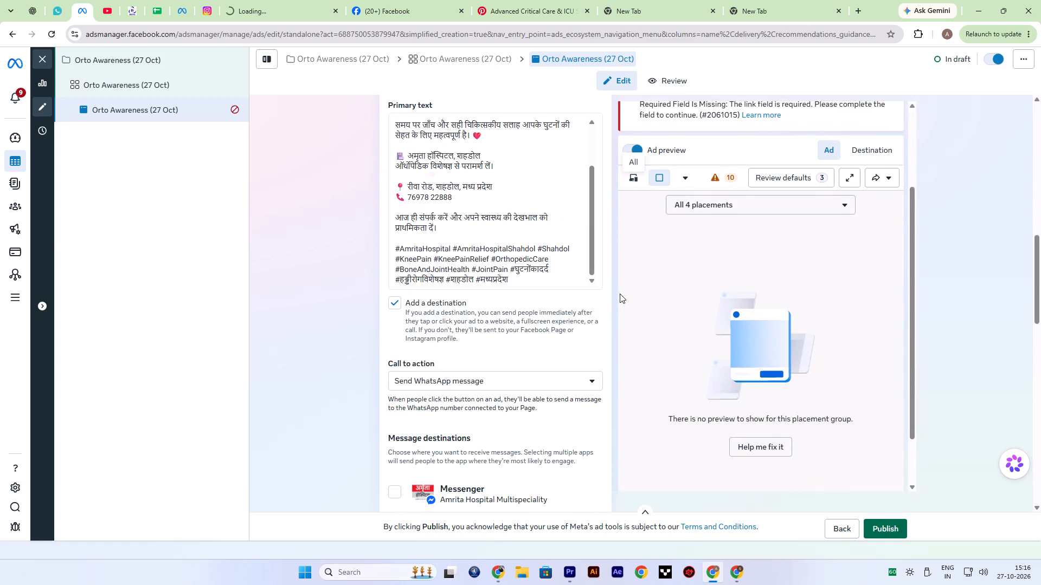
scroll(607, 318, down, 11)
scroll(573, 432, down, 16)
scroll(573, 436, down, 10)
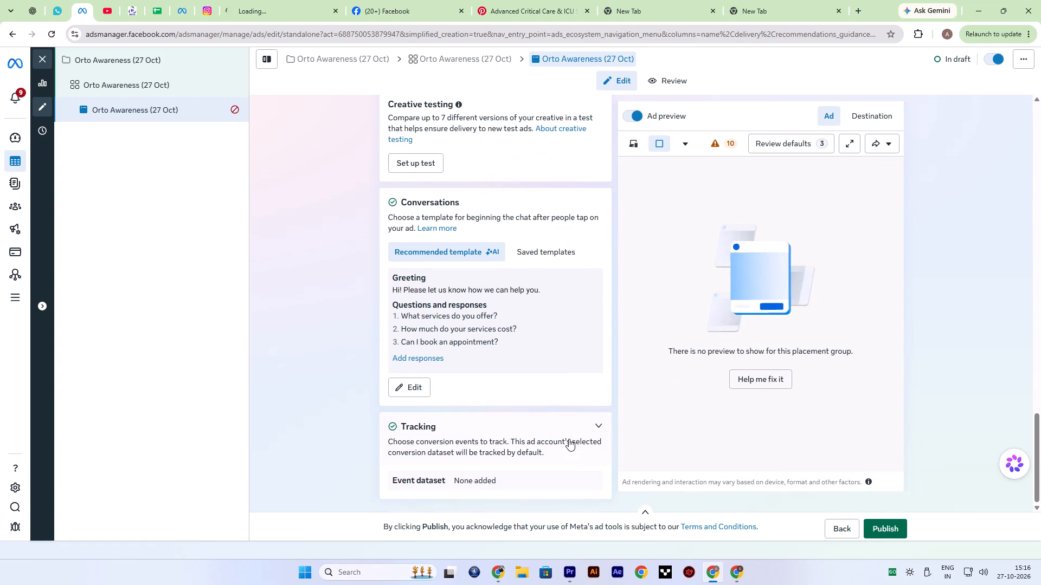
ctrl+scroll(610, 365, down, 5)
Zoom out the ad editor and copy the entire page's text from the ad.
ctrl+scroll(610, 365, down, 4)
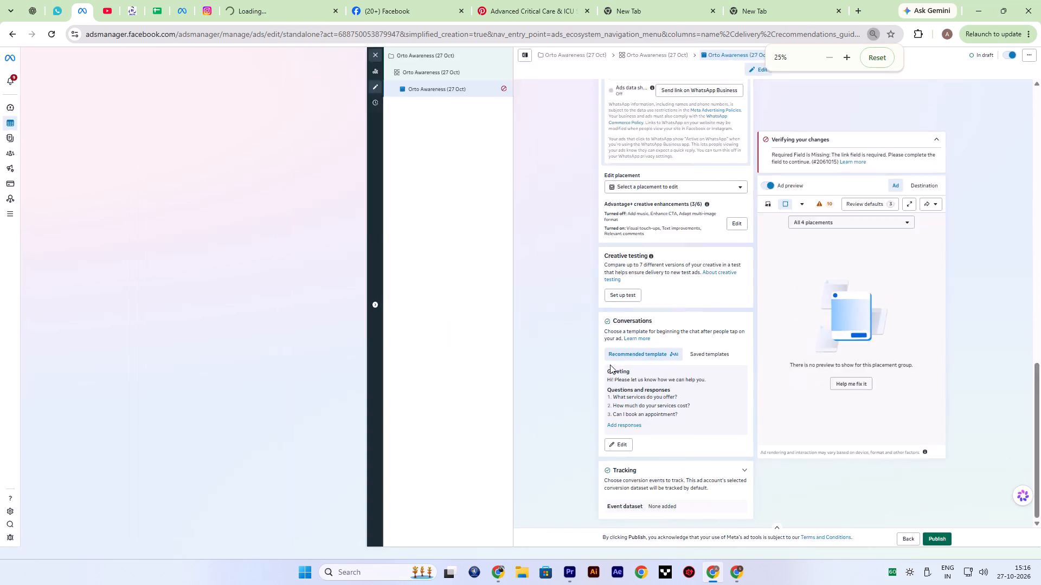
ctrl+scroll(610, 365, up, 3)
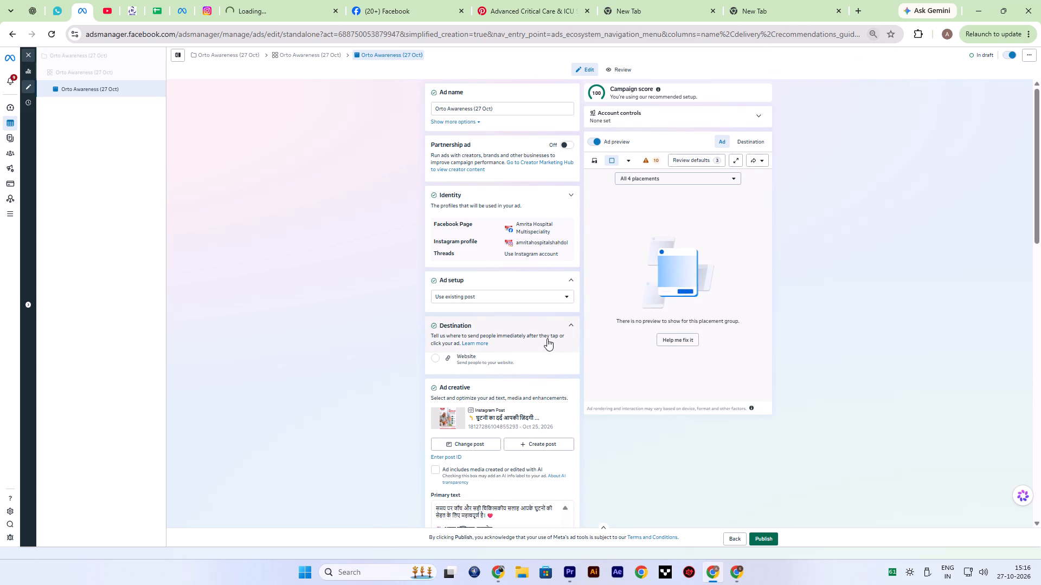
key(ctrl+a)
key(ctrl+c)
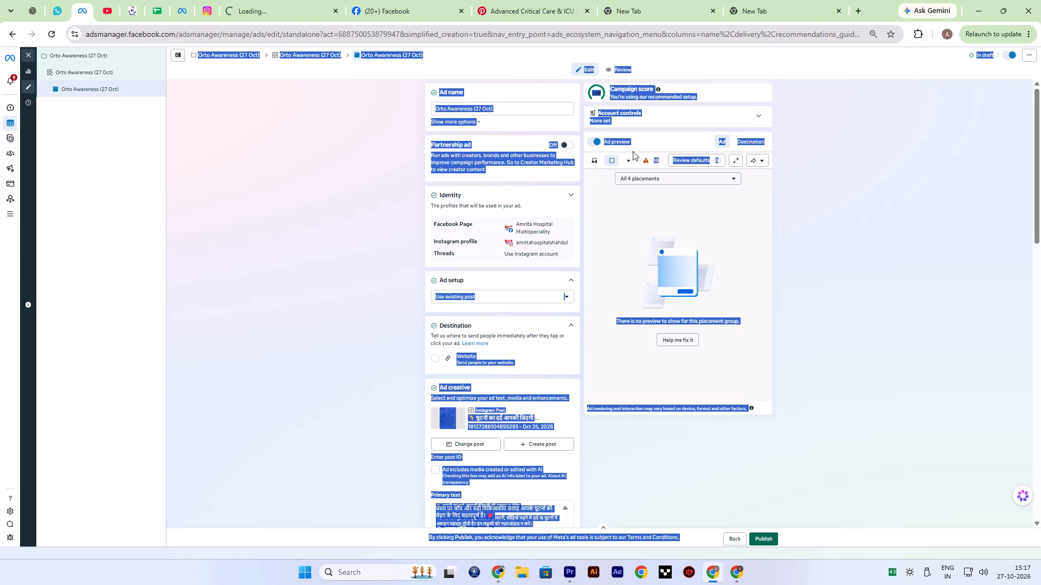
Read the delivery error through the missing preview's help, and examine the ad previews for the six vertical placements.
click(710, 205)
click(679, 337)
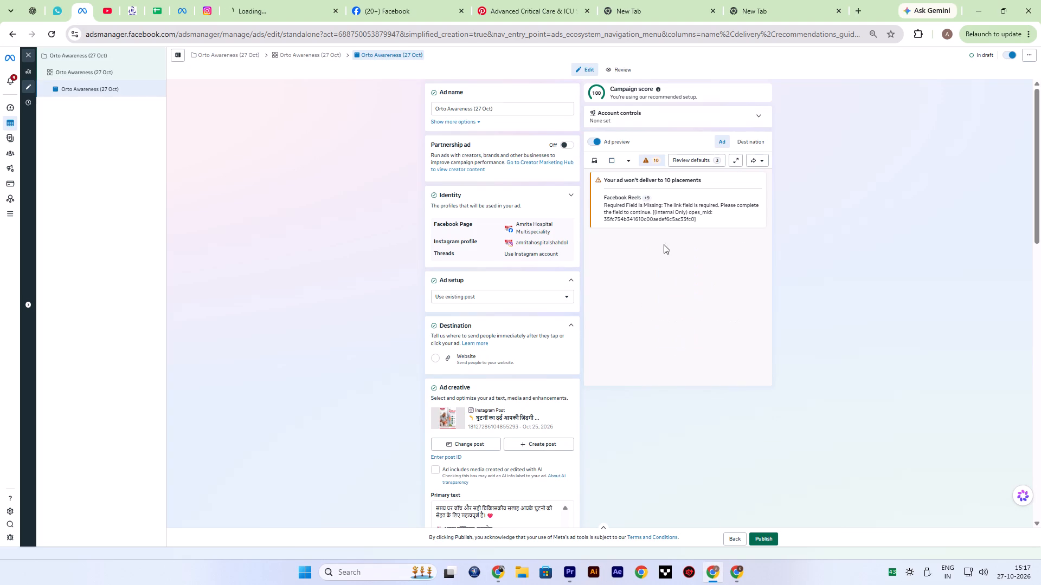
click(659, 221)
click(626, 157)
click(626, 177)
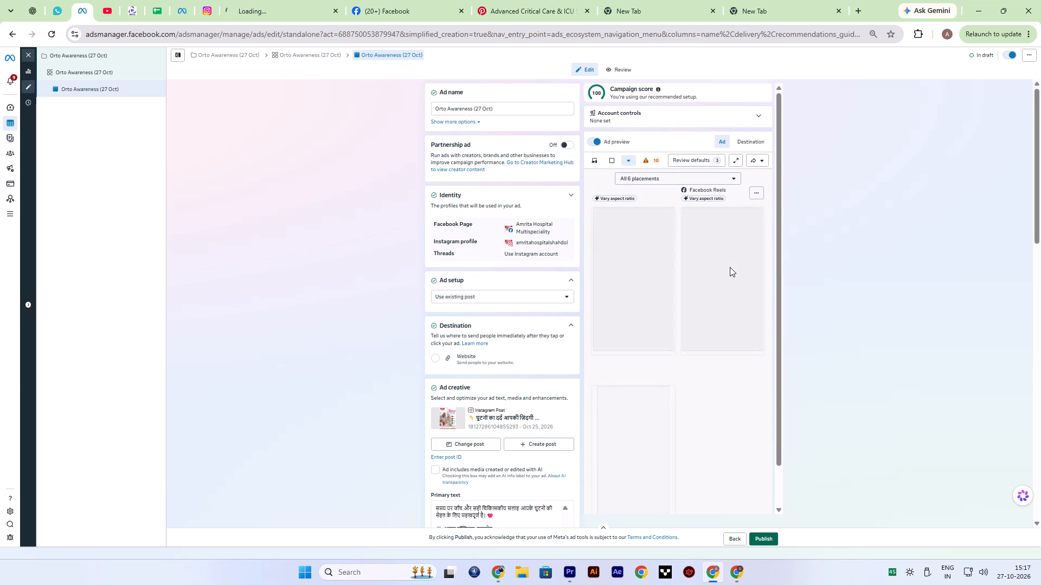
scroll(730, 289, down, 12)
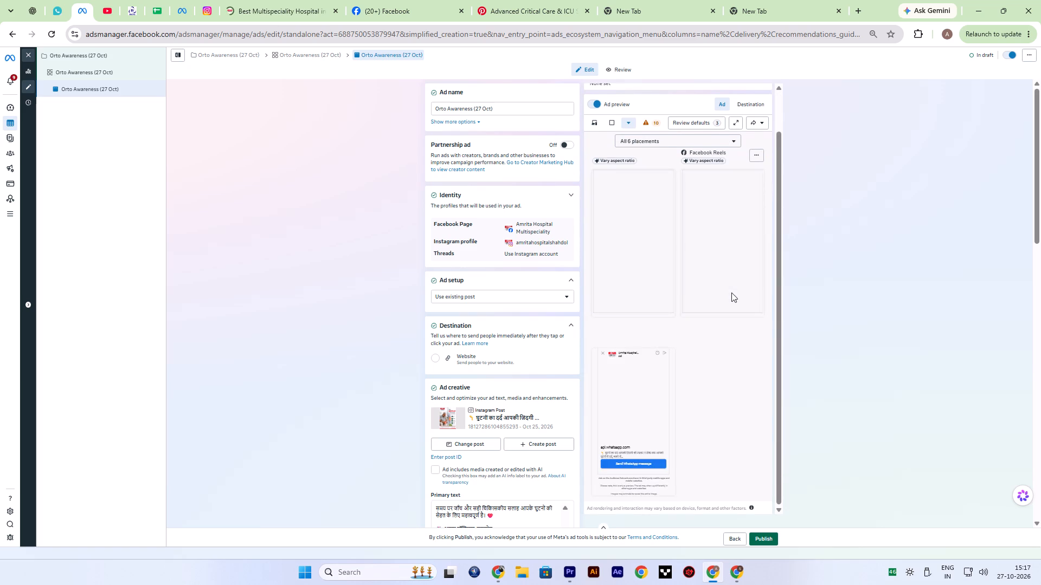
scroll(731, 292, up, 6)
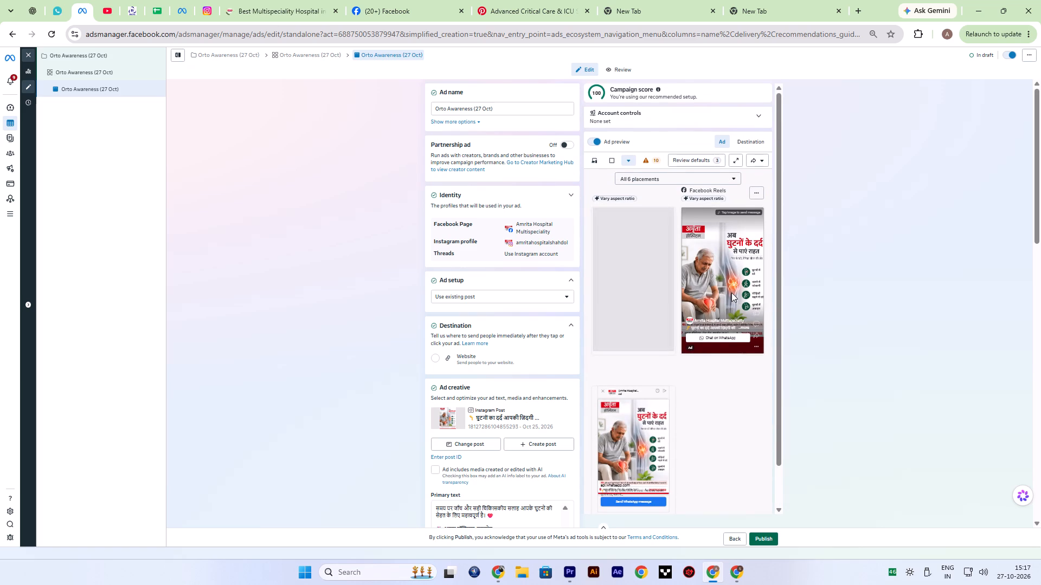
scroll(731, 292, down, 6)
scroll(731, 292, up, 6)
scroll(463, 341, up, 7)
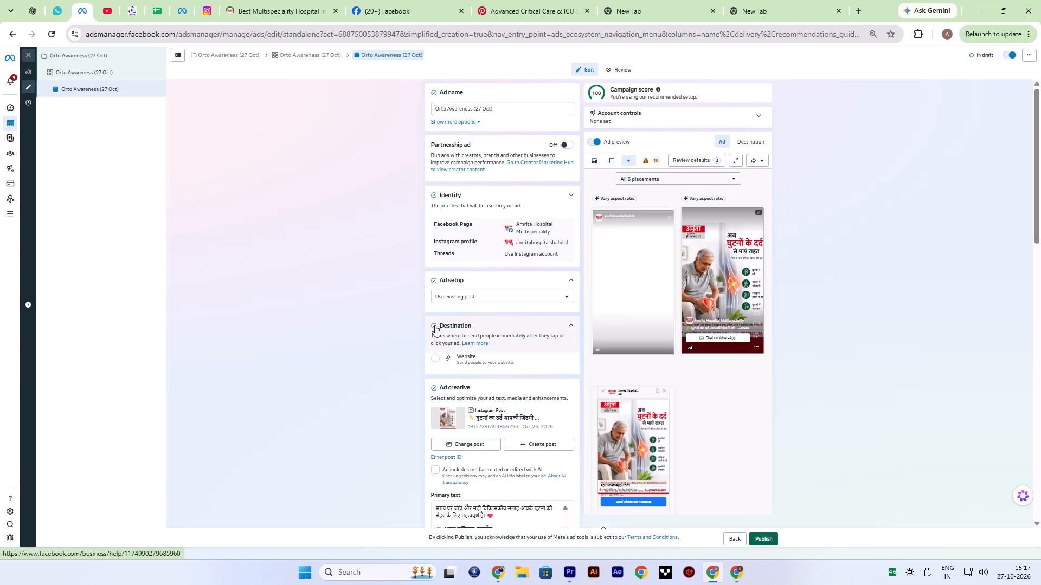
Review the ad's creative and message destination settings, and compare the saved conversation template with the recommended one, keeping the recommended template selected.
scroll(437, 329, down, 4)
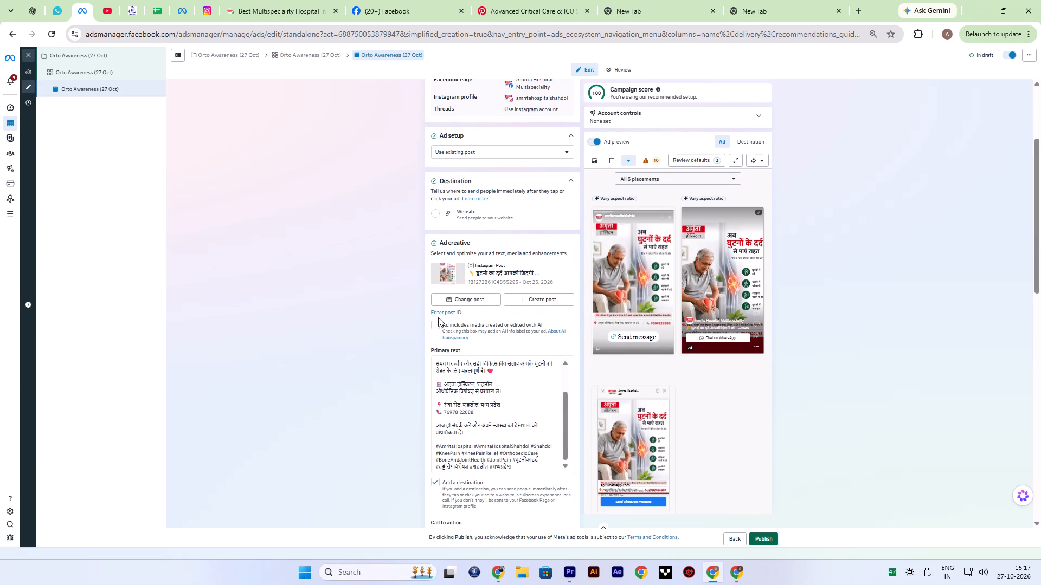
scroll(379, 317, down, 6)
scroll(517, 313, down, 5)
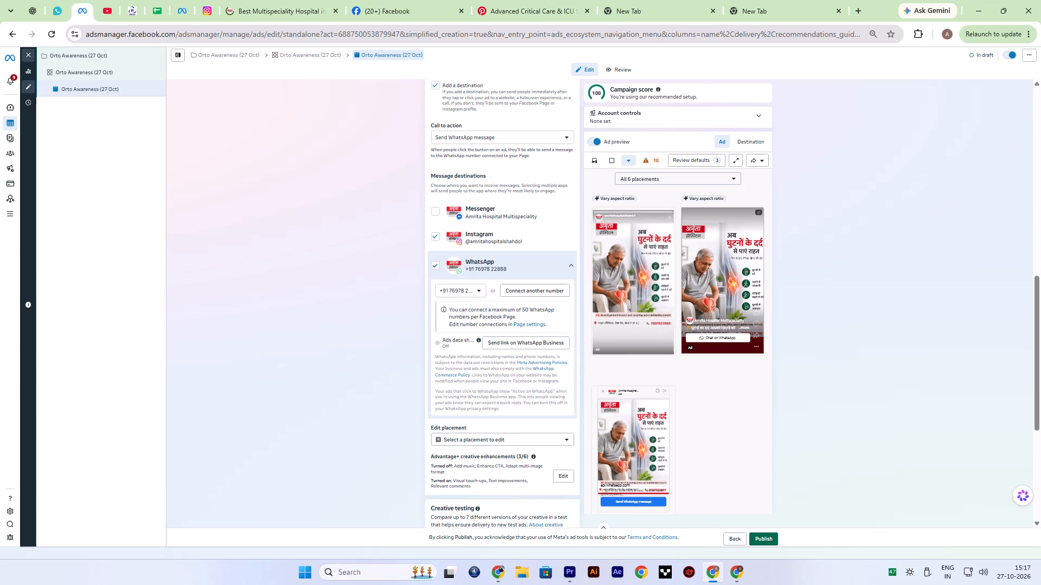
scroll(488, 361, down, 4)
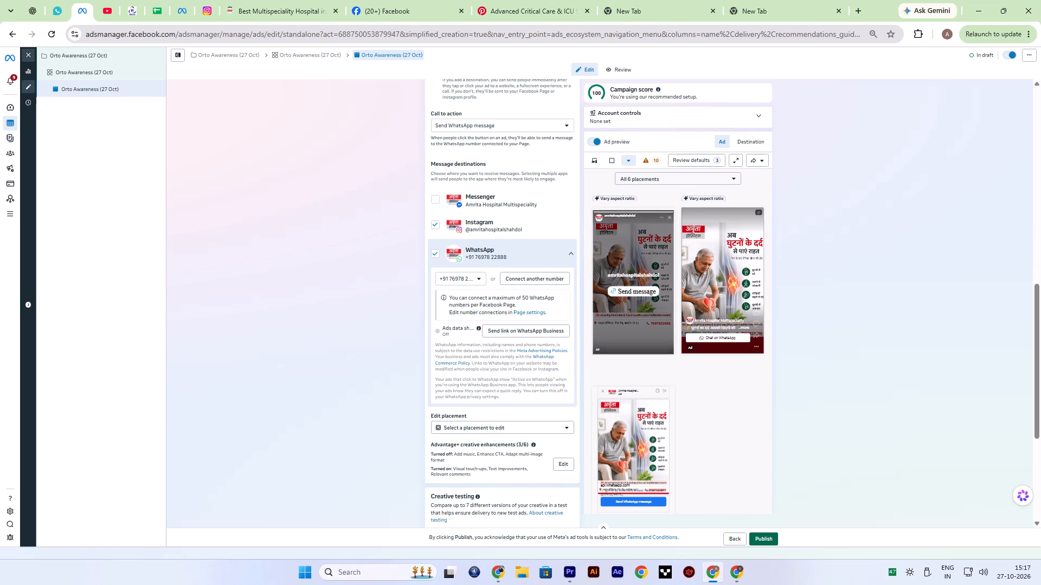
scroll(492, 352, down, 3)
click(520, 356)
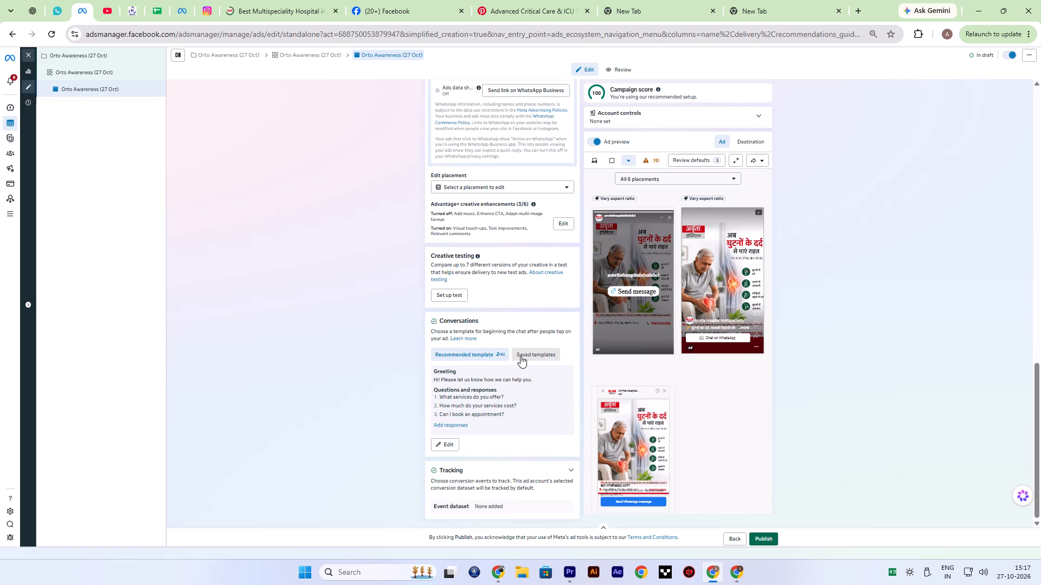
click(470, 356)
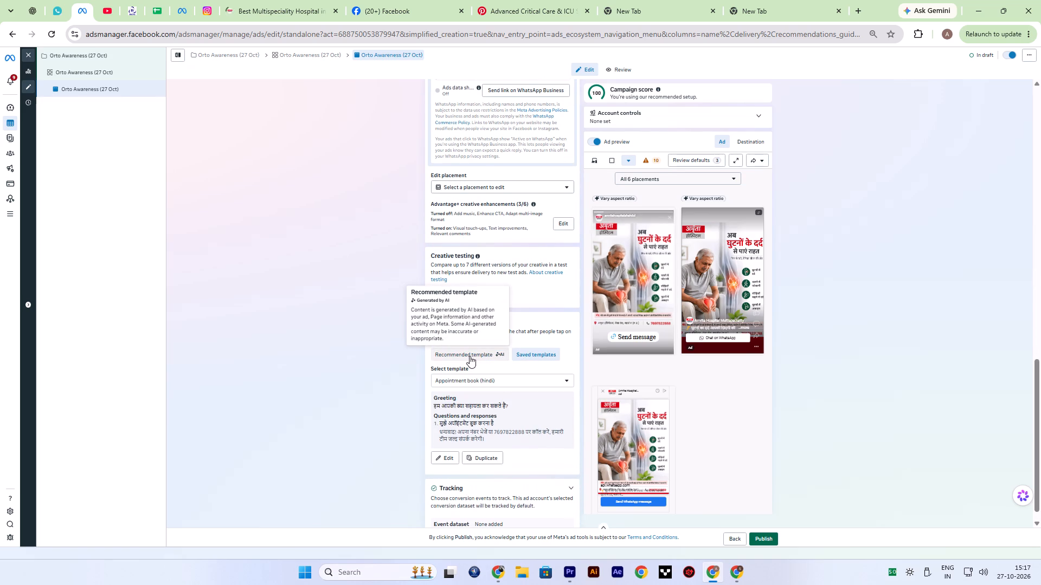
click(313, 355)
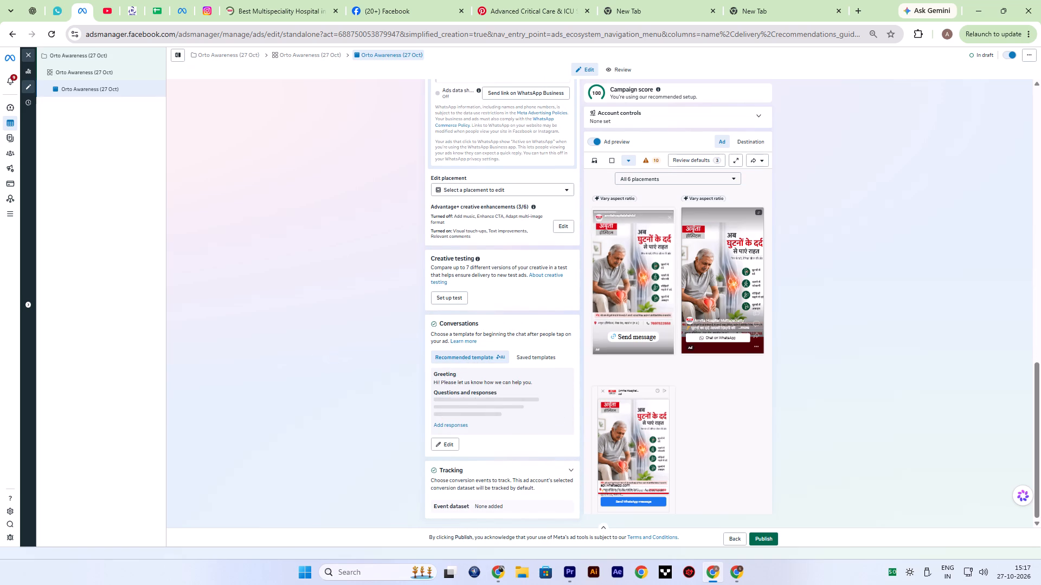
scroll(548, 392, down, 5)
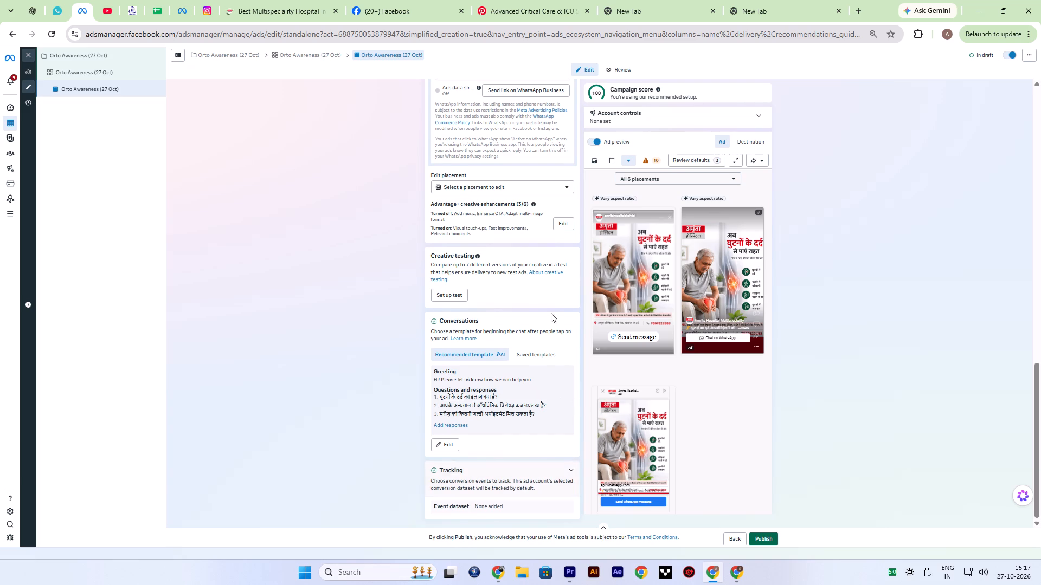
Open the list of placement groups and single placements available for editing in the ad creative.
scroll(536, 331, up, 3)
click(515, 294)
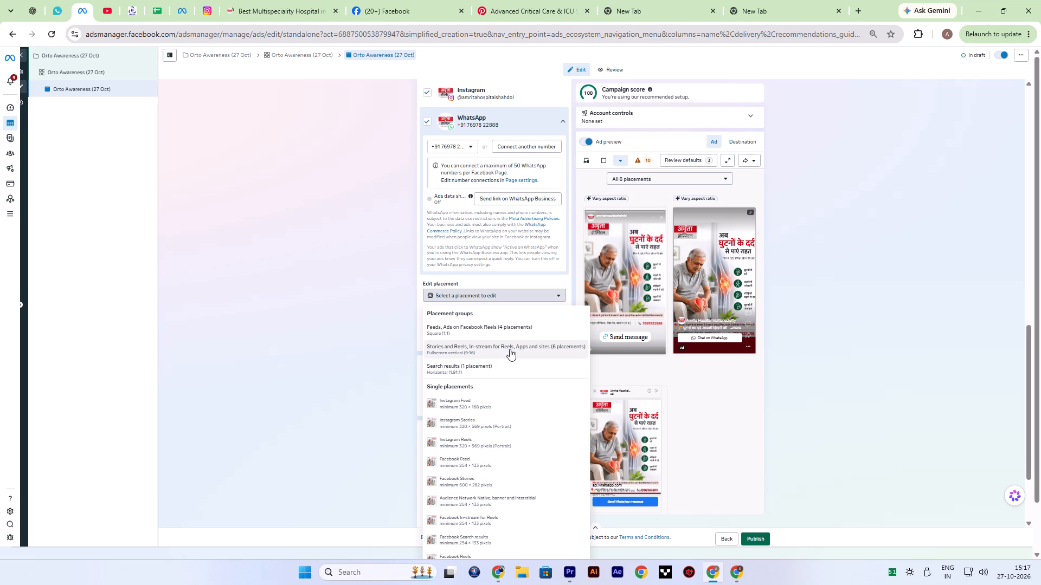
Examine the placement groups and single placements offered for editing in the WhatsApp ad's creative.
click(490, 351)
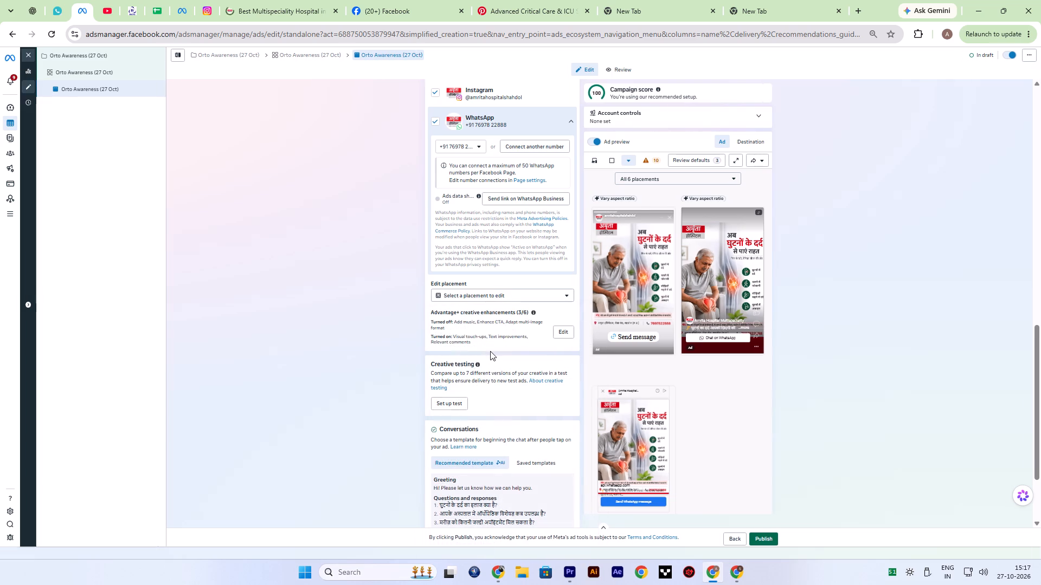
click(478, 295)
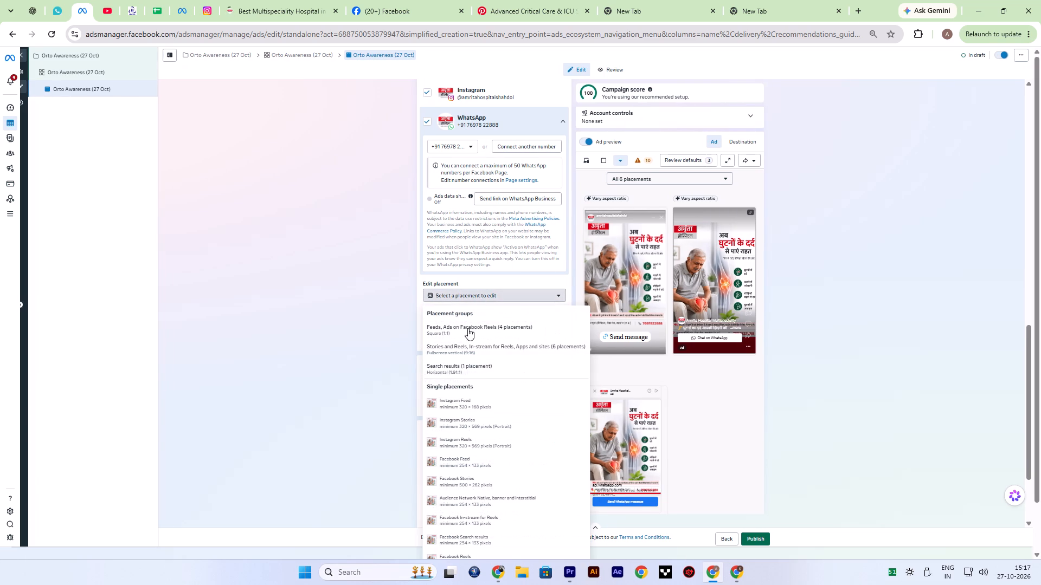
scroll(454, 413, down, 5)
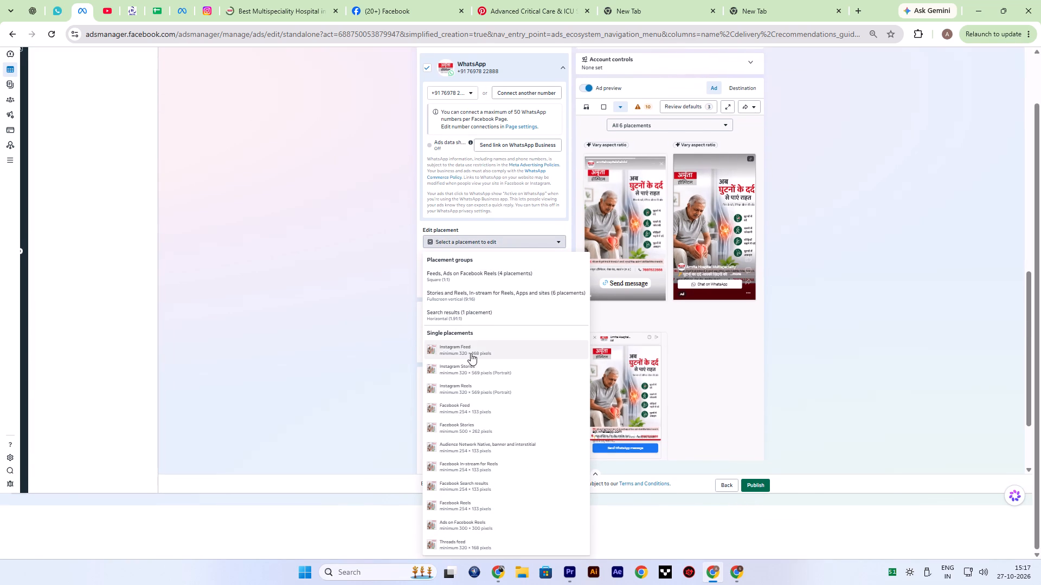
scroll(460, 477, down, 6)
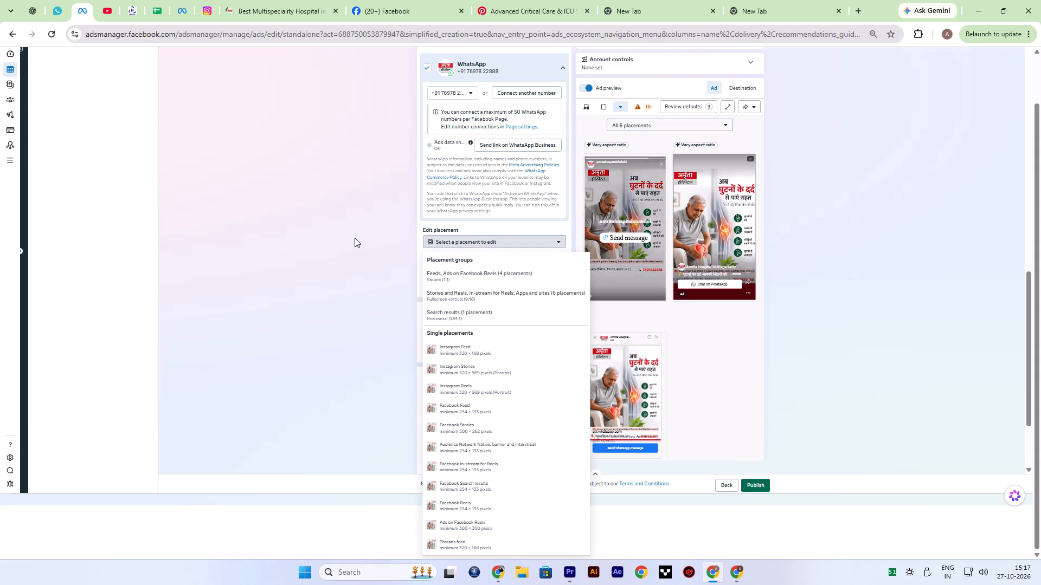
click(355, 238)
Turn on all optimizations in the Advantage+ creative enhancements and check the ad's previews across all placements.
click(557, 334)
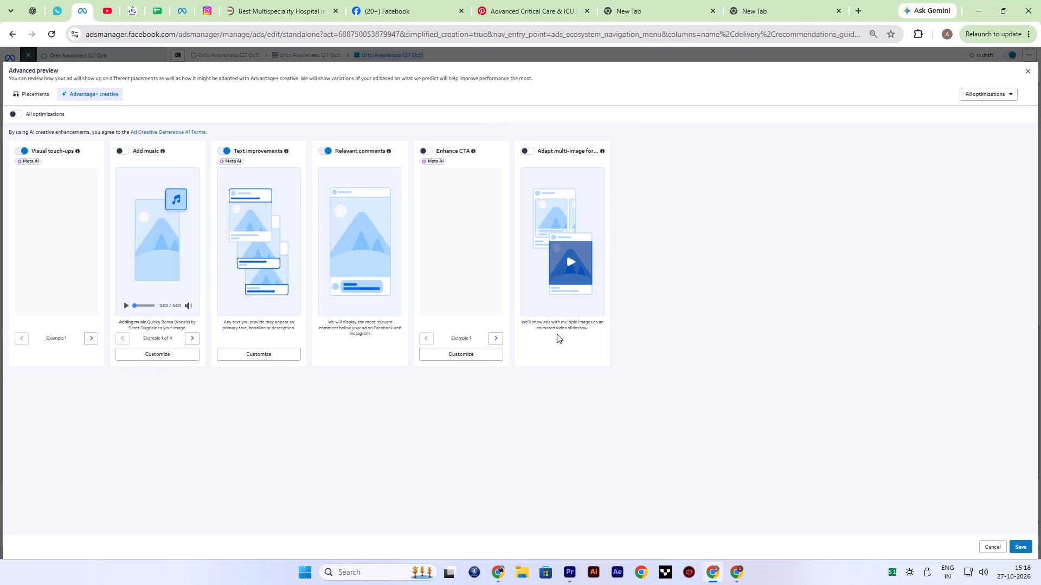
click(16, 112)
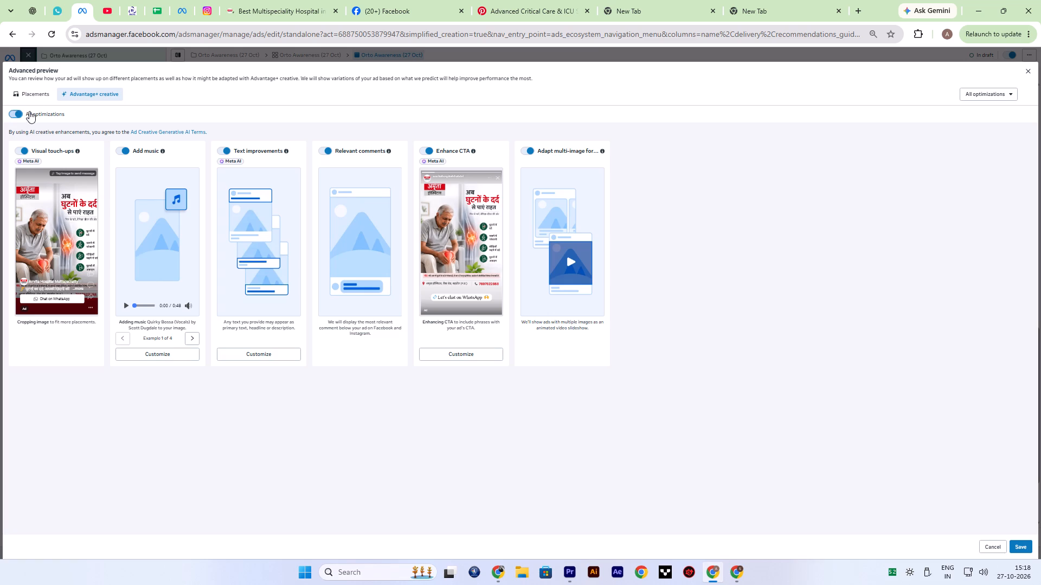
click(31, 95)
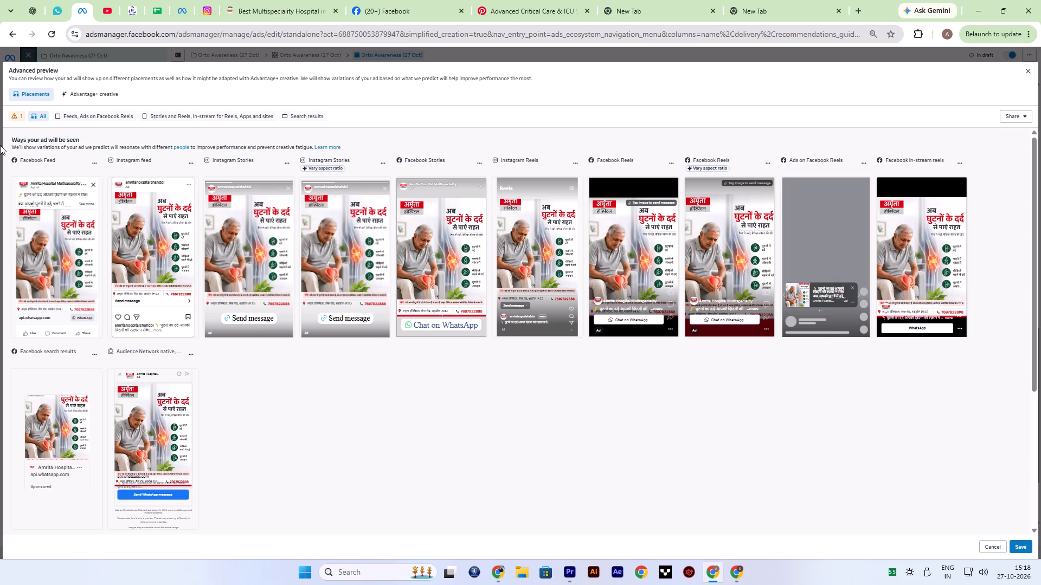
Check the placement delivery warning in the advanced preview, then save the Advantage+ creative settings.
click(14, 115)
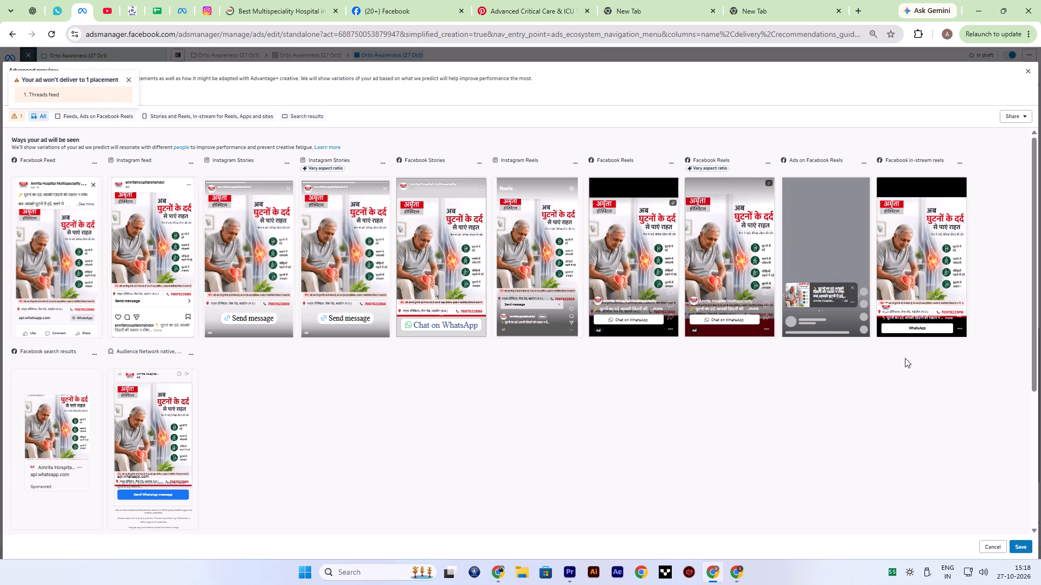
drag(761, 412, 758, 418)
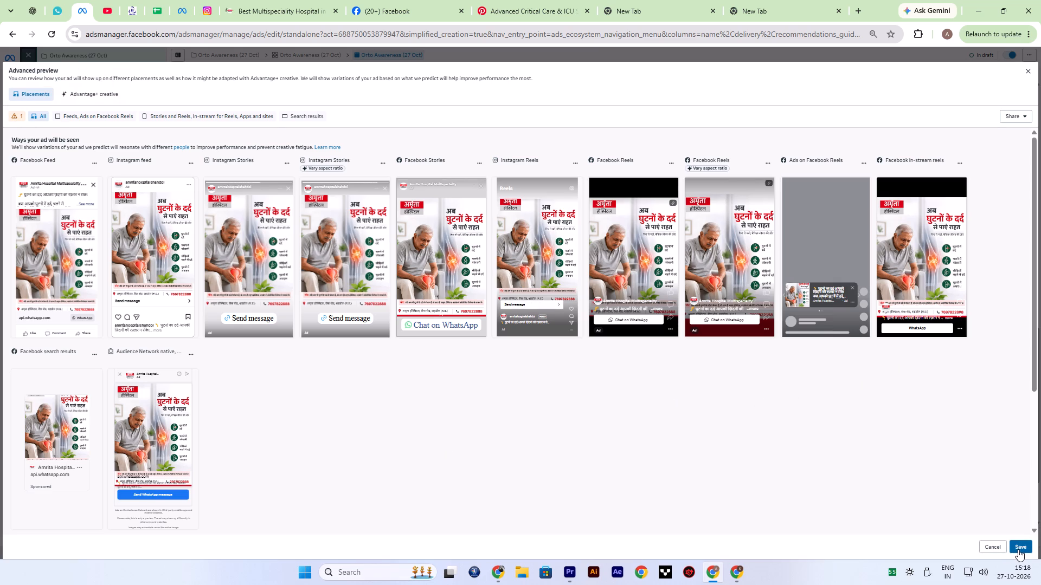
click(1018, 549)
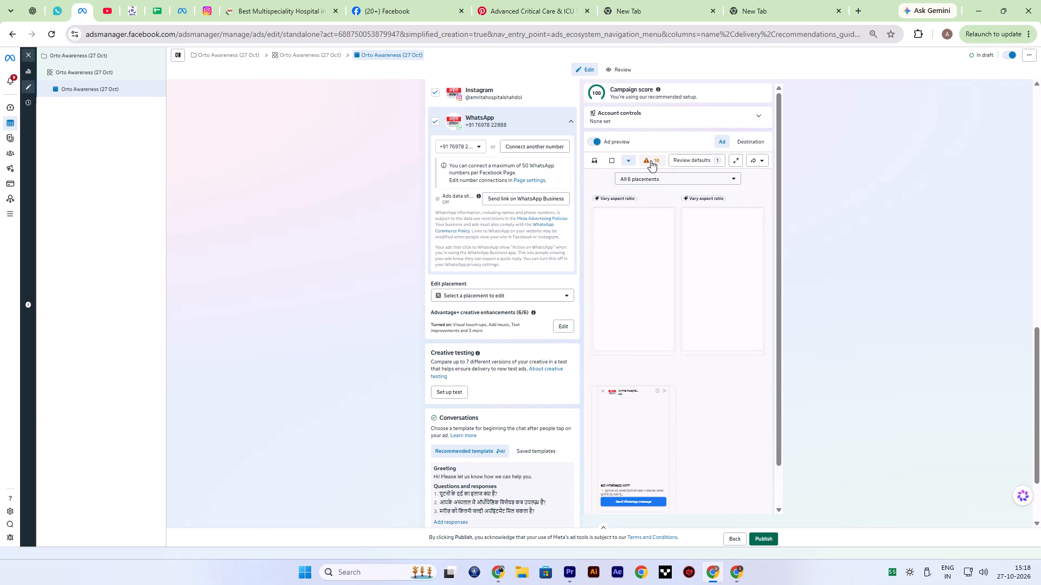
Add Messenger (Amrita Hospital Multispeciality) to the ad's message destinations alongside Instagram and WhatsApp.
scroll(669, 395, down, 9)
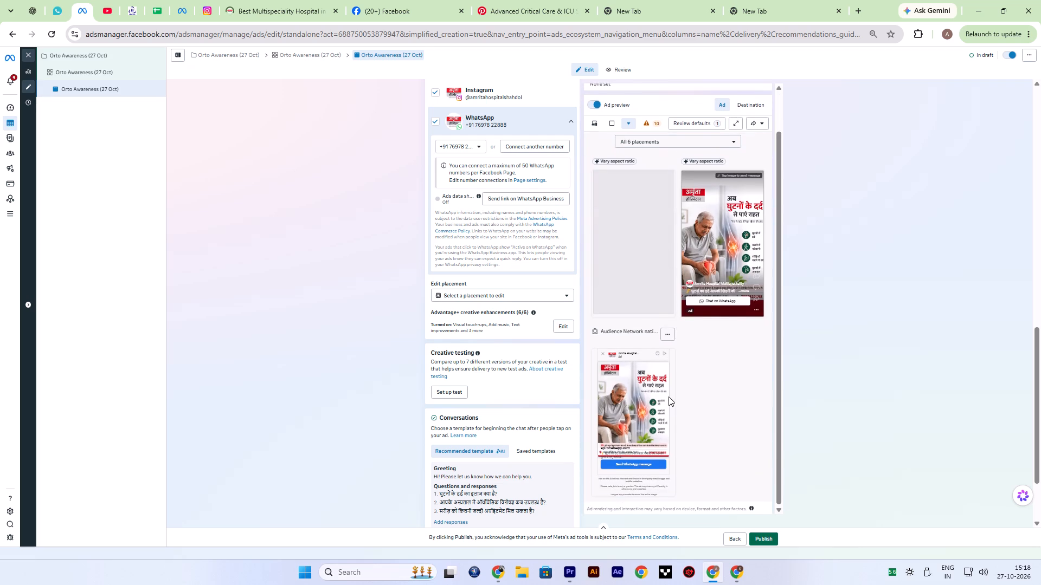
scroll(670, 398, down, 8)
scroll(493, 408, down, 5)
scroll(493, 408, up, 1)
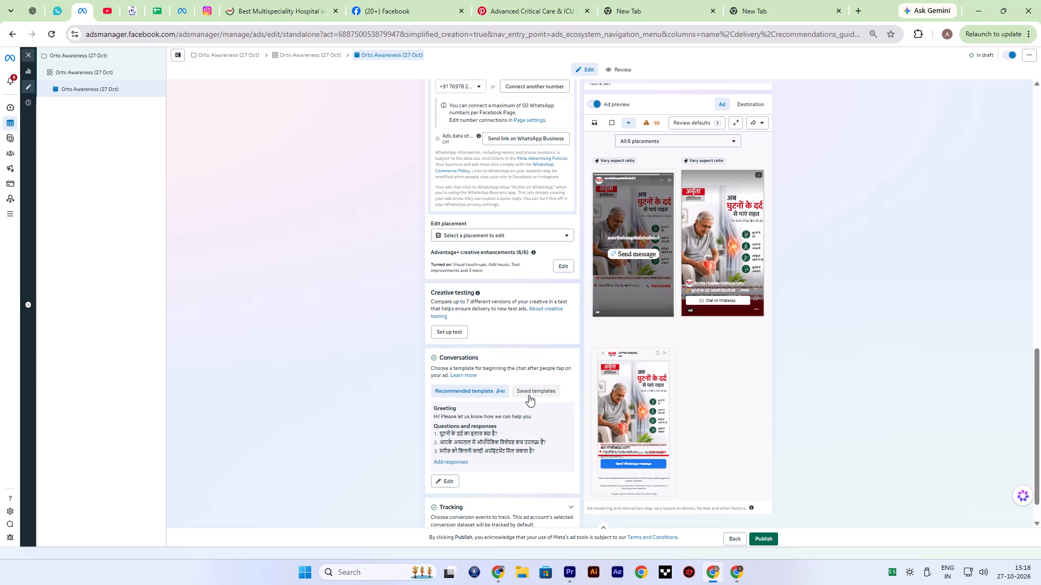
scroll(529, 395, up, 7)
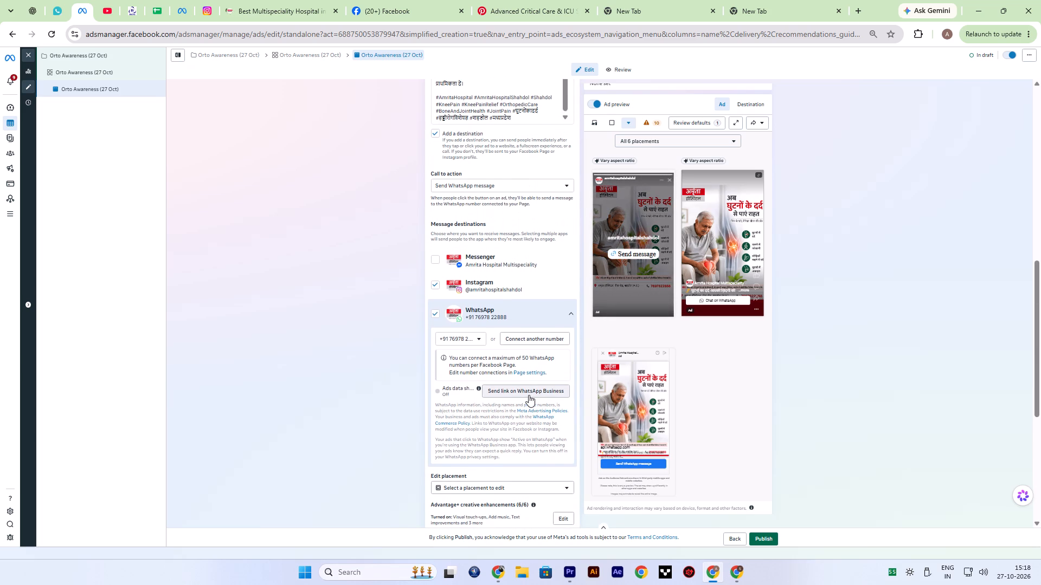
scroll(529, 395, up, 5)
click(436, 438)
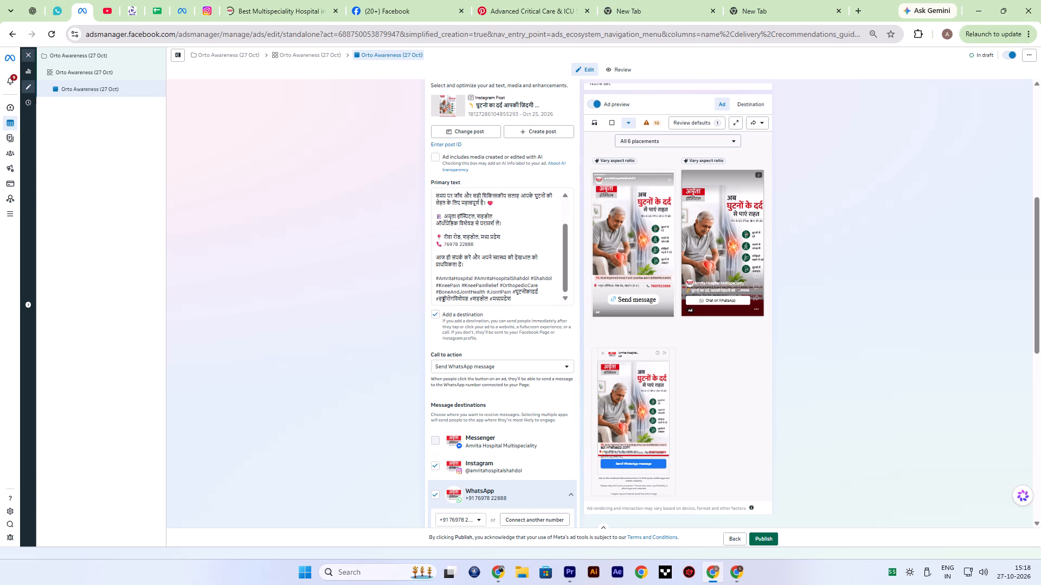
Look back over the ad's setup up to its name and publish the Orto Awareness (27 Oct) ad.
scroll(503, 415, up, 13)
scroll(543, 373, up, 6)
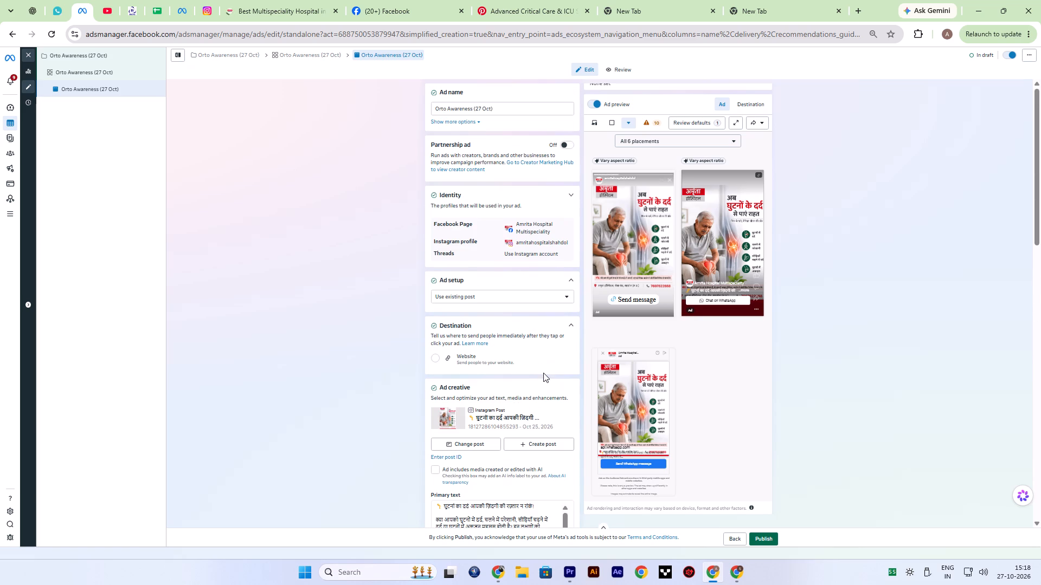
scroll(543, 373, up, 7)
click(769, 540)
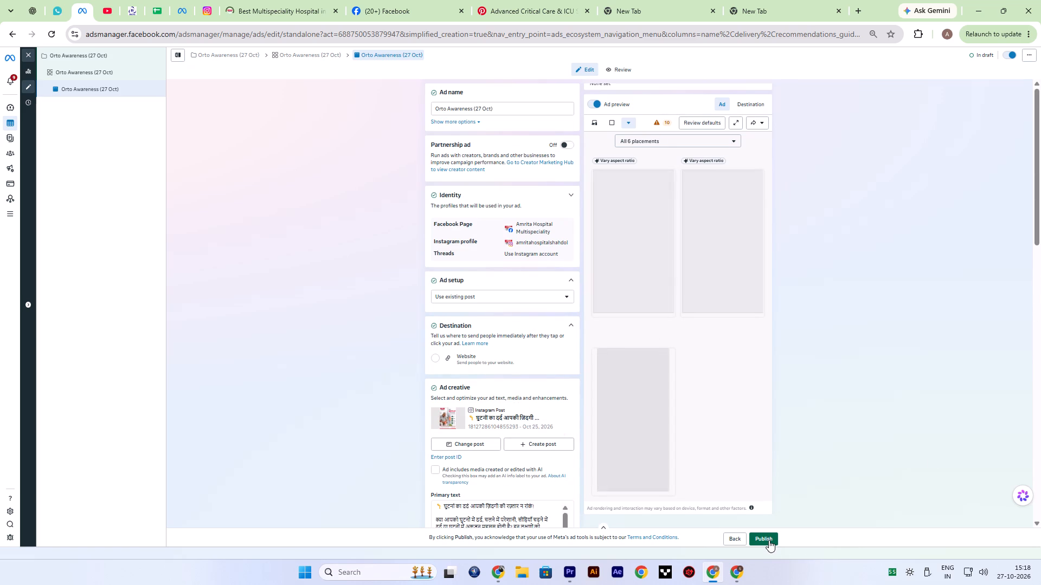